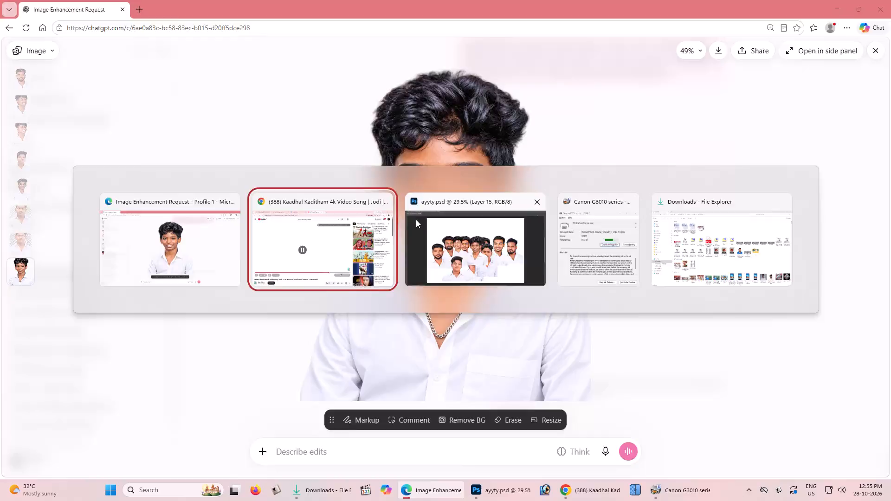
# Switch to Photoshop and close the group photo document ayyty.psd.
pyautogui.hotkey('alt', 'Tab')
pyautogui.hotkey('alt', 'Tab')
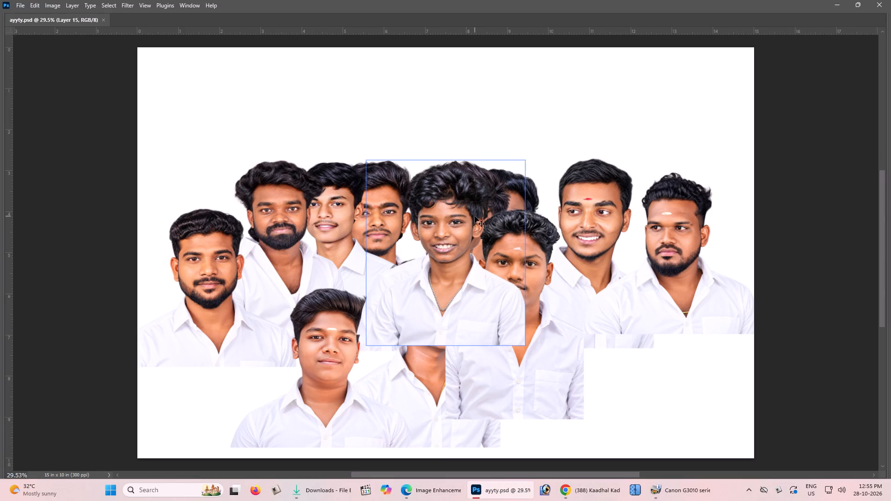
pyautogui.press('v')
pyautogui.hotkey('ctrl', 'w')
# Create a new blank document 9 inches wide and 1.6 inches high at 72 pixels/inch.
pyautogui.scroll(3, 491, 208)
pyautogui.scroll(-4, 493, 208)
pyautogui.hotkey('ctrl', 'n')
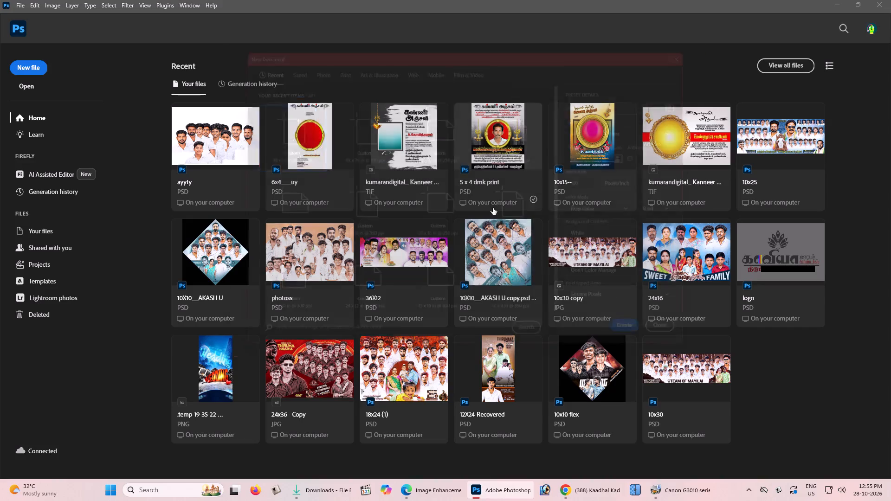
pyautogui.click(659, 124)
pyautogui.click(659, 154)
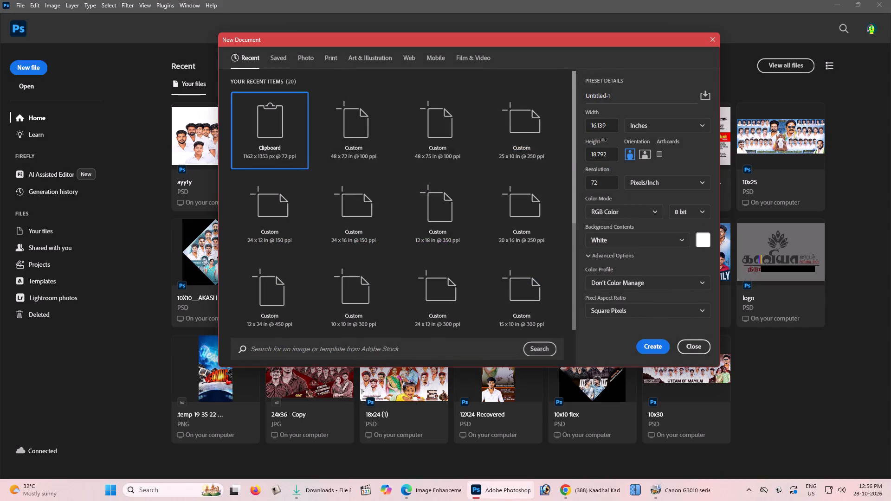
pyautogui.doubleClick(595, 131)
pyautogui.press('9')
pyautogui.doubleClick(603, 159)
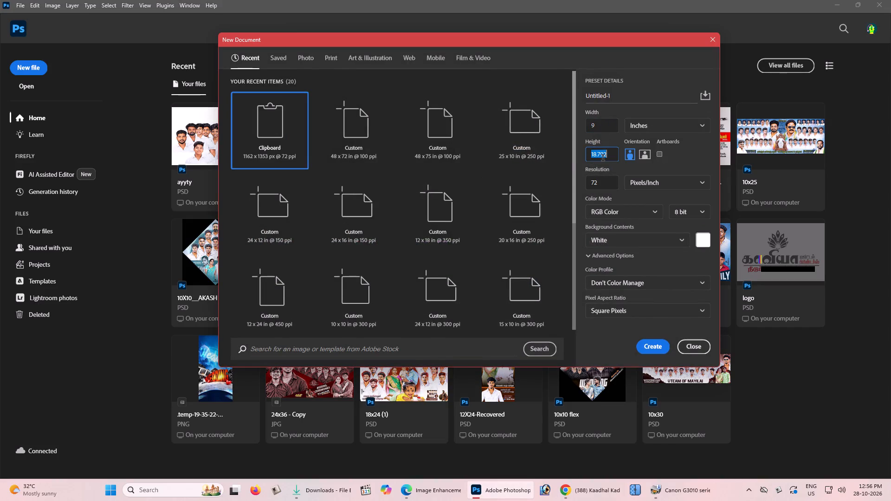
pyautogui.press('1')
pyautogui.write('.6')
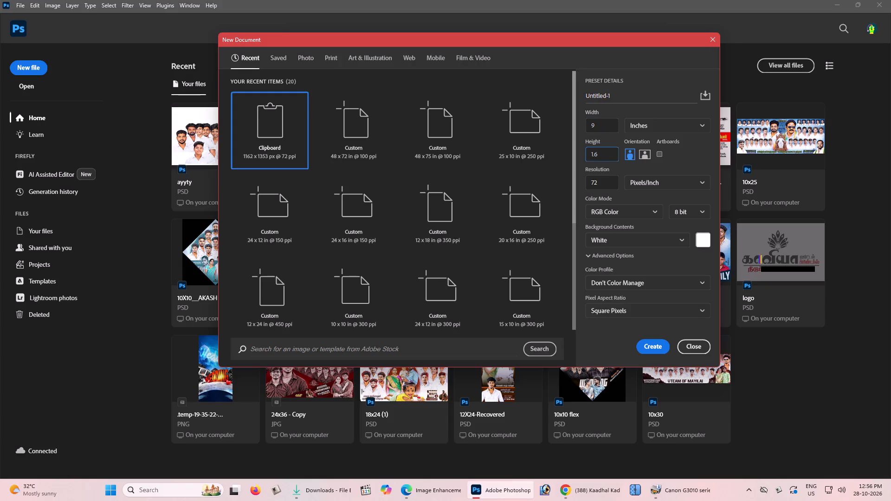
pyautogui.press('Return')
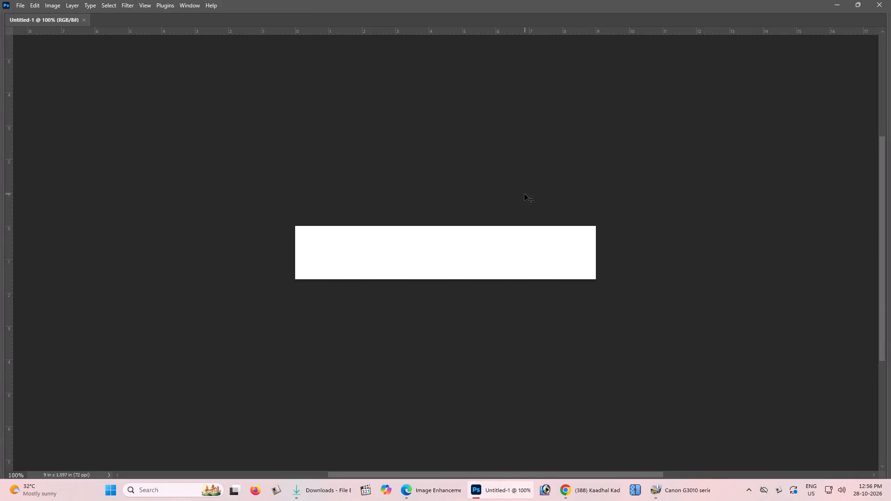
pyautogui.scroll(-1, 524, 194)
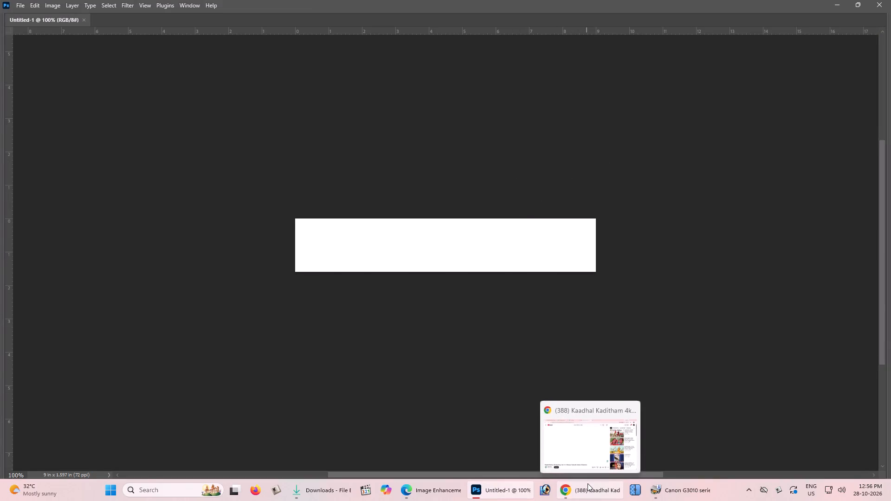
# Open Calculator and multiply 1.6 by 12.
pyautogui.click(144, 487)
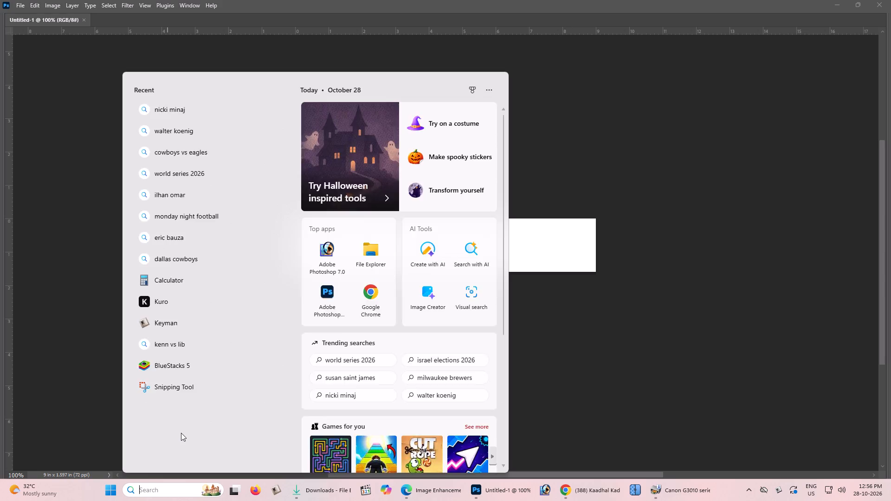
pyautogui.write('cal')
pyautogui.click(239, 145)
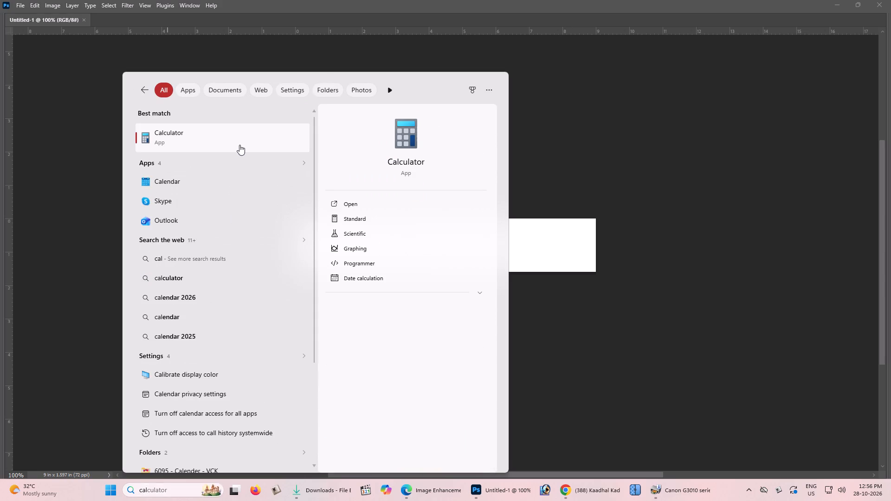
pyautogui.click(132, 412)
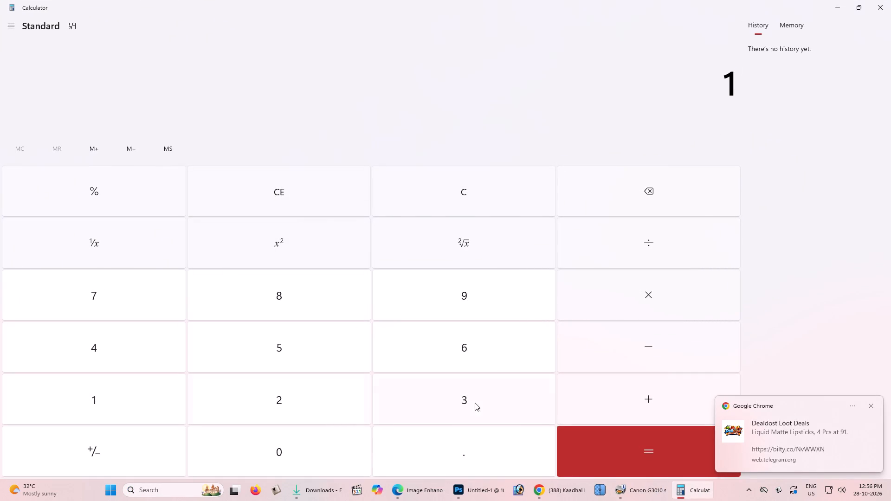
pyautogui.click(451, 443)
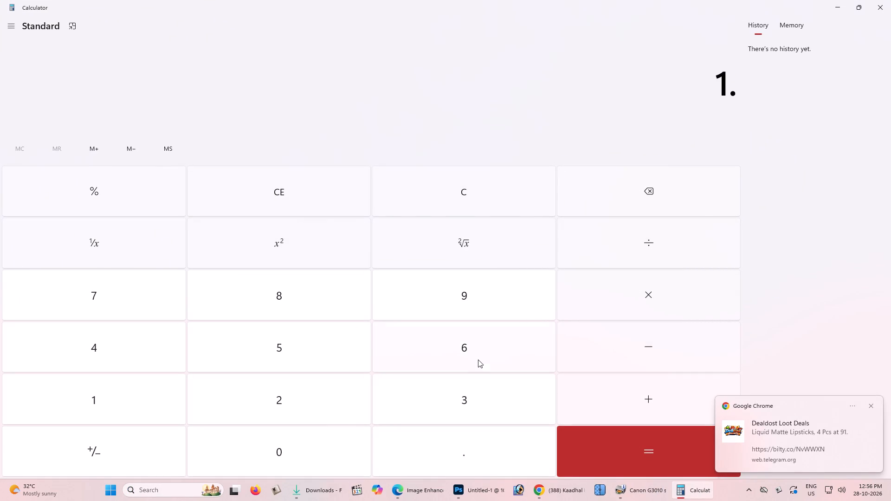
pyautogui.click(478, 358)
pyautogui.click(666, 276)
pyautogui.click(80, 410)
pyautogui.moveTo(213, 400); pyautogui.dragTo(219, 400)
pyautogui.click(639, 471)
pyautogui.click(871, 406)
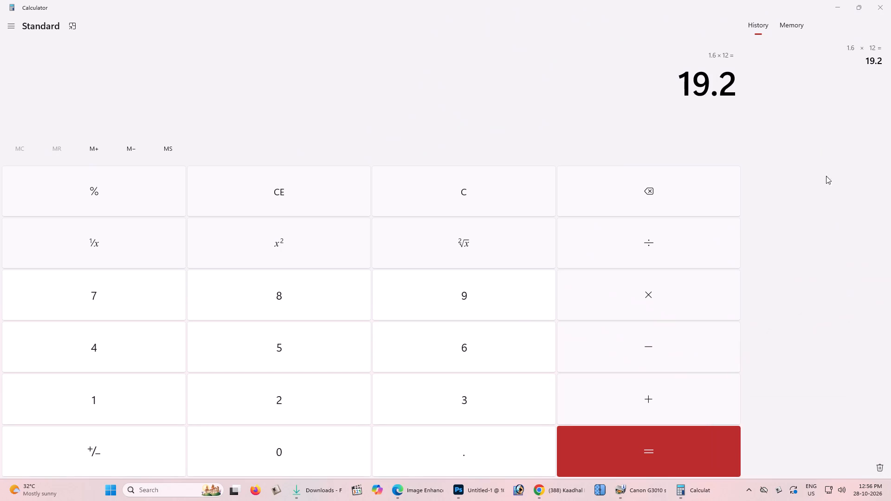
pyautogui.click(693, 491)
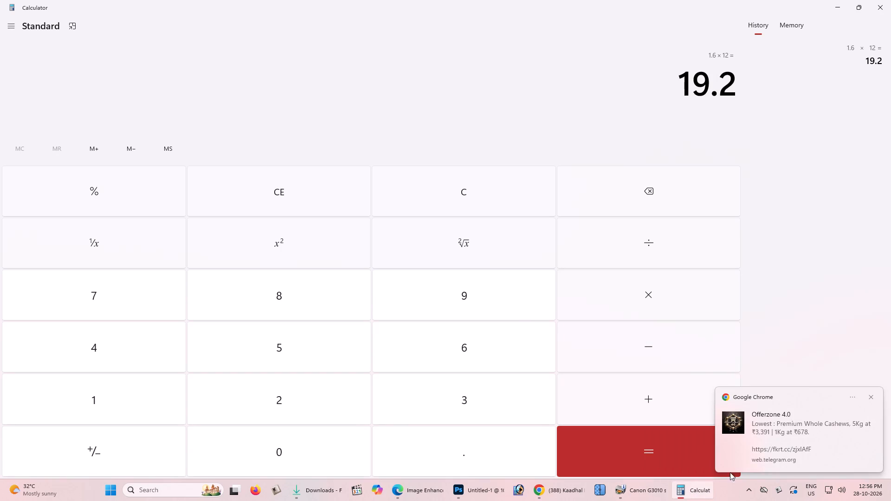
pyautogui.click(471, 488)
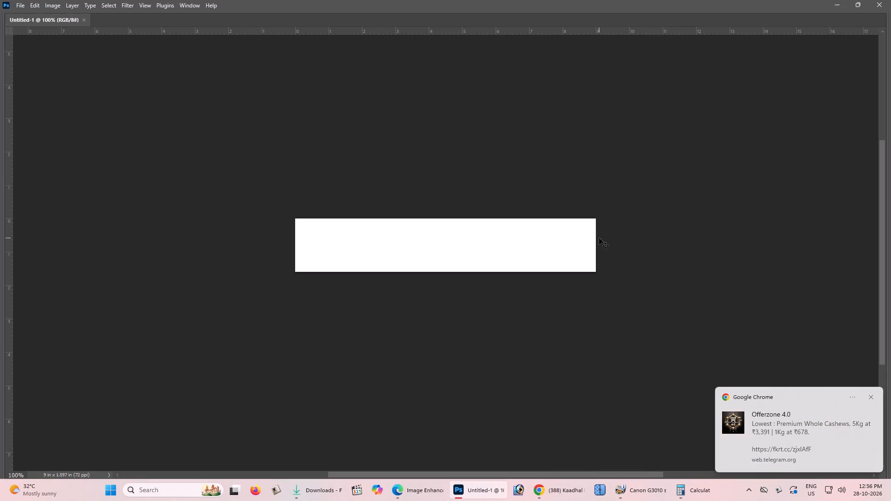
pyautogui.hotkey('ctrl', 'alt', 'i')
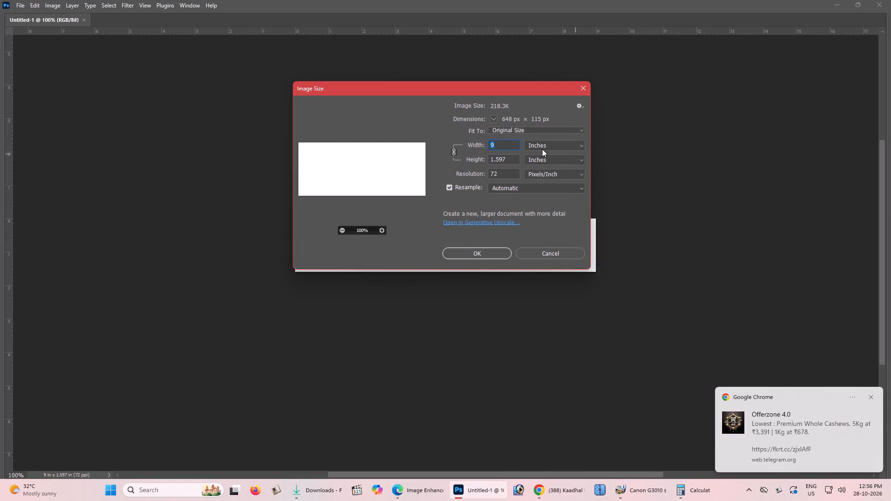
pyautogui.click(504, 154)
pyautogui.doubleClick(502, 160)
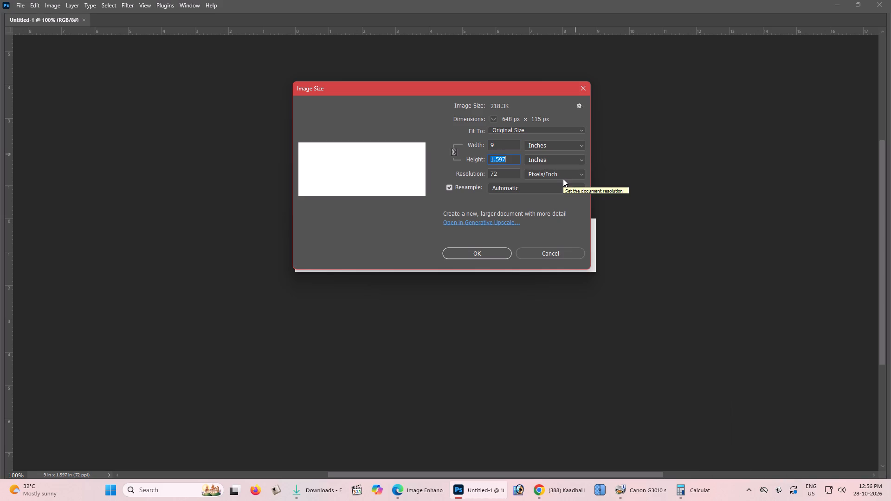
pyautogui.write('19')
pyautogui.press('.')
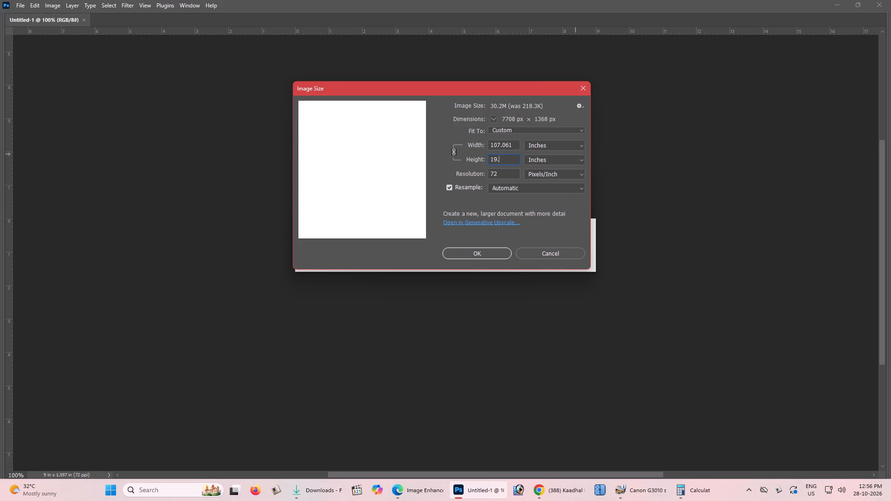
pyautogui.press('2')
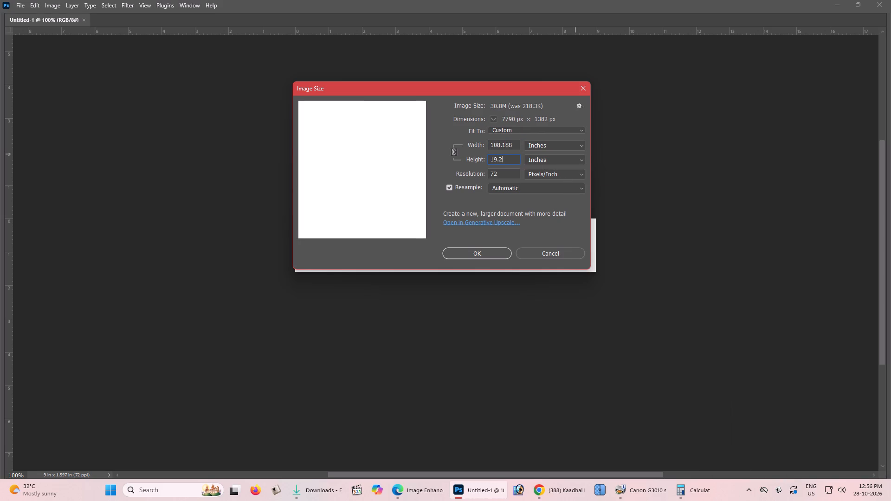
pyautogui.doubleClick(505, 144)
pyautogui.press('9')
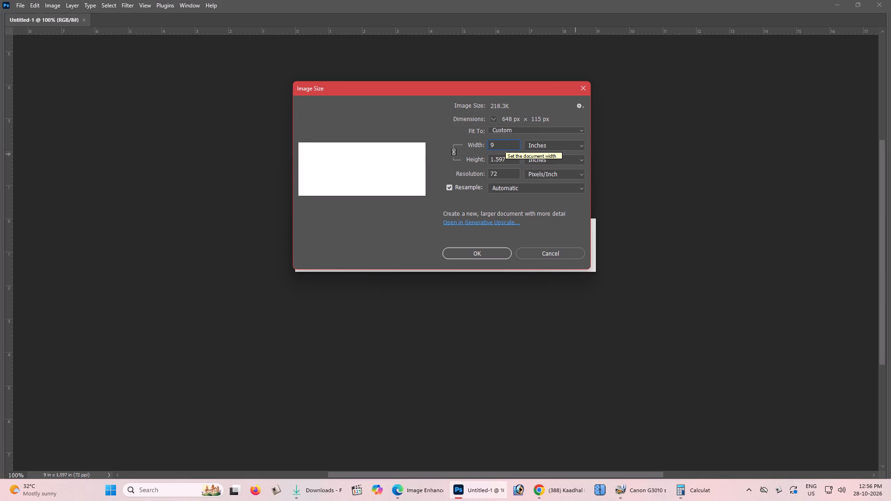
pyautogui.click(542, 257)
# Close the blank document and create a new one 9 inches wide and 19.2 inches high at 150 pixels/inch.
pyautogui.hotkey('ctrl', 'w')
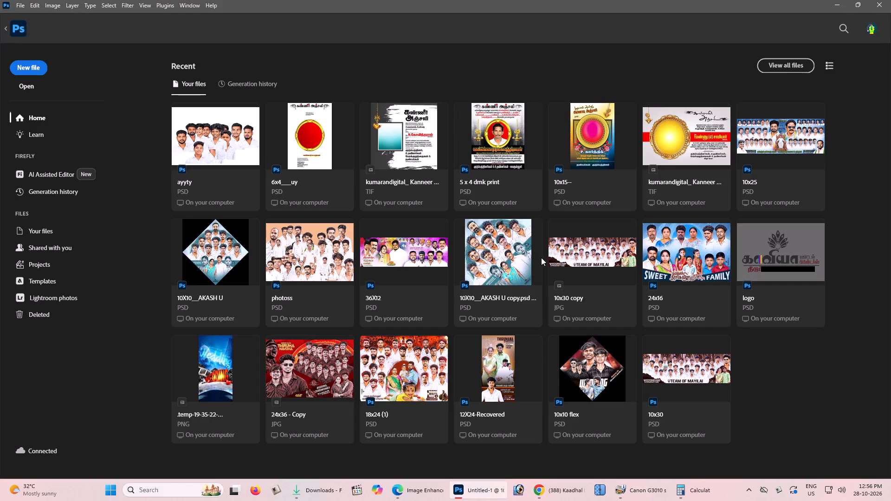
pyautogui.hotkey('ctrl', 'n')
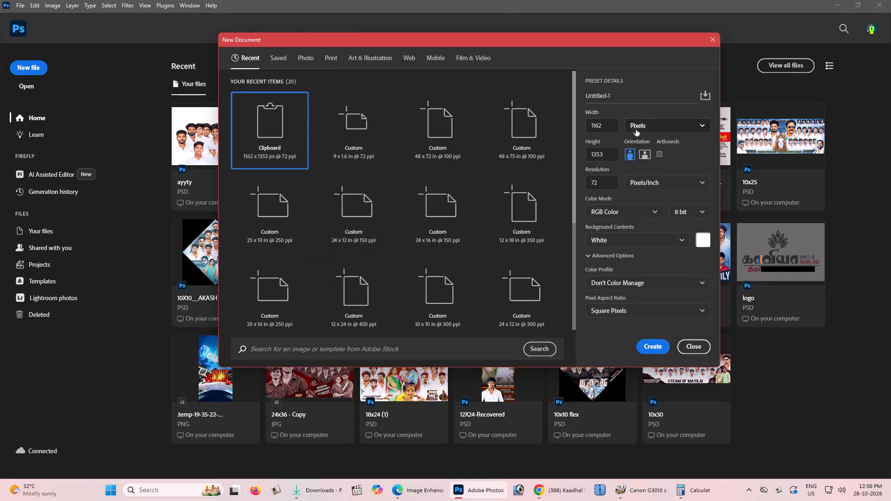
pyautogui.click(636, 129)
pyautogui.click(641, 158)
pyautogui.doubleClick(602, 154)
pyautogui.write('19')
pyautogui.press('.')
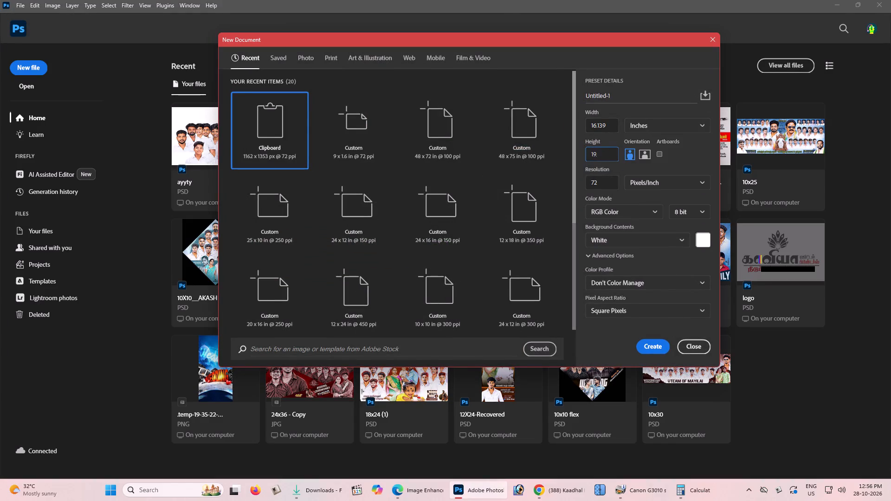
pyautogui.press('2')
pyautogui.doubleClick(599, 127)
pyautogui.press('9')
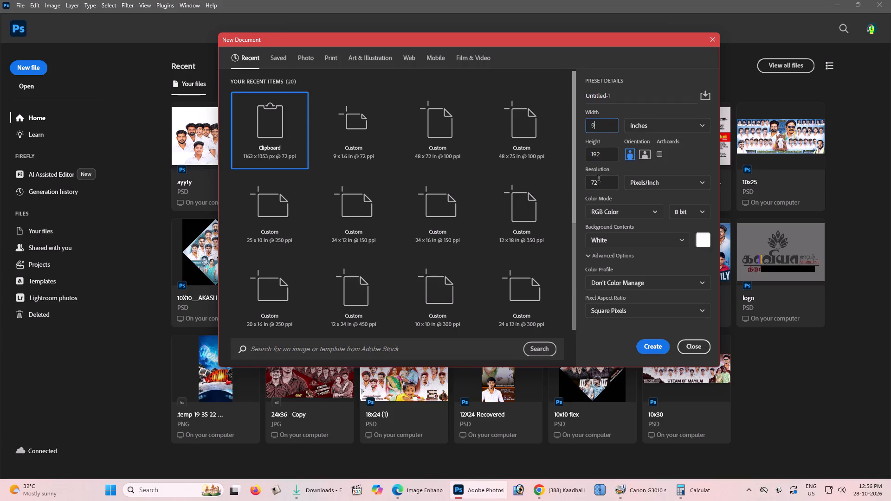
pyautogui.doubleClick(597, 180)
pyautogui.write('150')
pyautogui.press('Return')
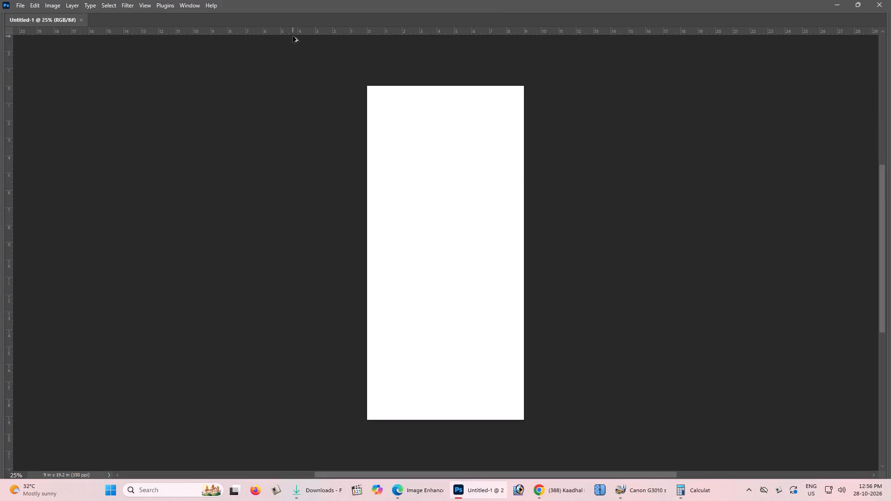
# Check the new document's dimensions and resolution with Image Size.
pyautogui.hotkey('ctrl', 'alt', 'i')
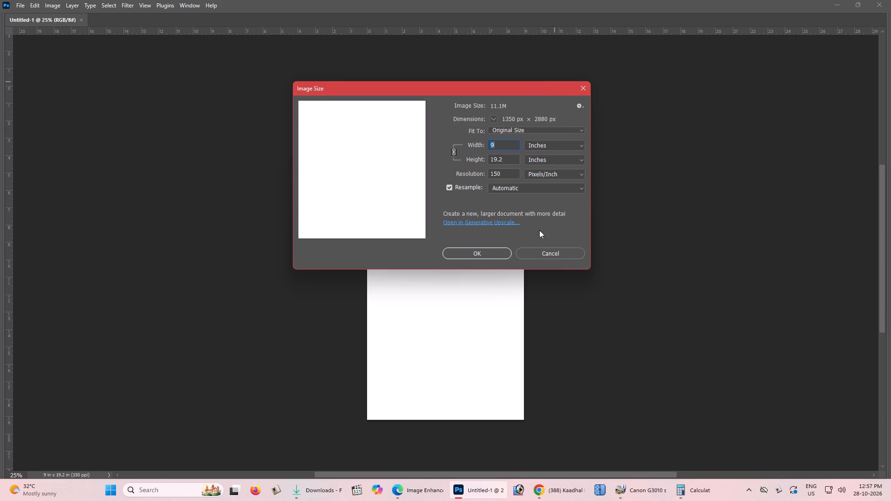
pyautogui.click(539, 252)
pyautogui.scroll(2, 529, 234)
pyautogui.scroll(-2, 529, 234)
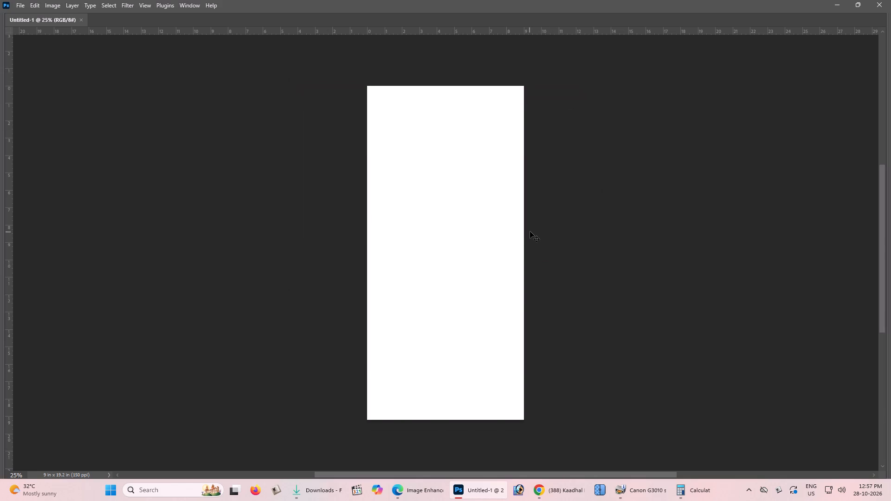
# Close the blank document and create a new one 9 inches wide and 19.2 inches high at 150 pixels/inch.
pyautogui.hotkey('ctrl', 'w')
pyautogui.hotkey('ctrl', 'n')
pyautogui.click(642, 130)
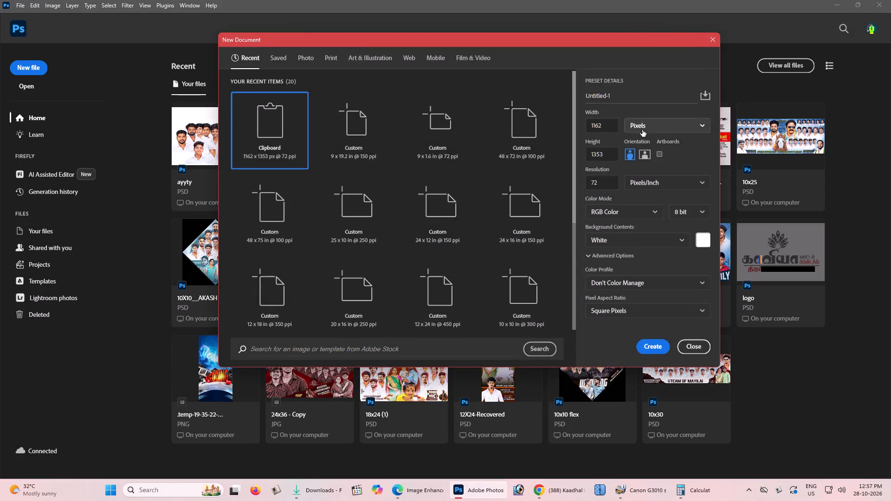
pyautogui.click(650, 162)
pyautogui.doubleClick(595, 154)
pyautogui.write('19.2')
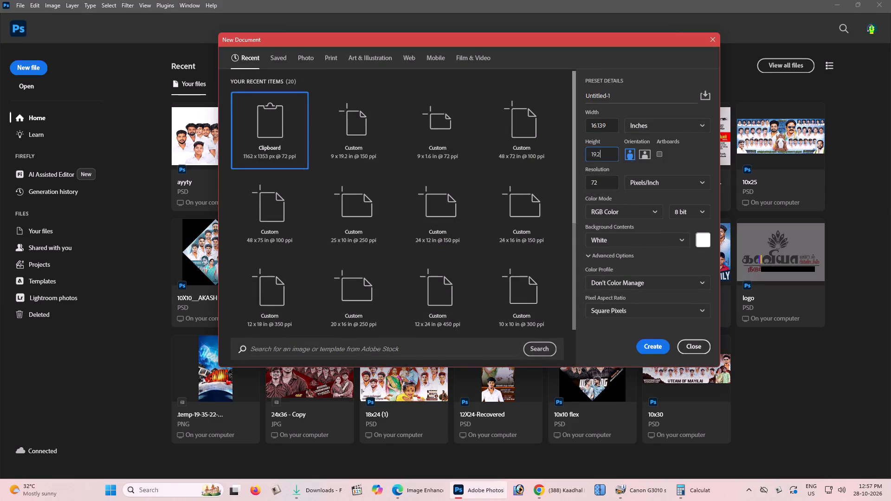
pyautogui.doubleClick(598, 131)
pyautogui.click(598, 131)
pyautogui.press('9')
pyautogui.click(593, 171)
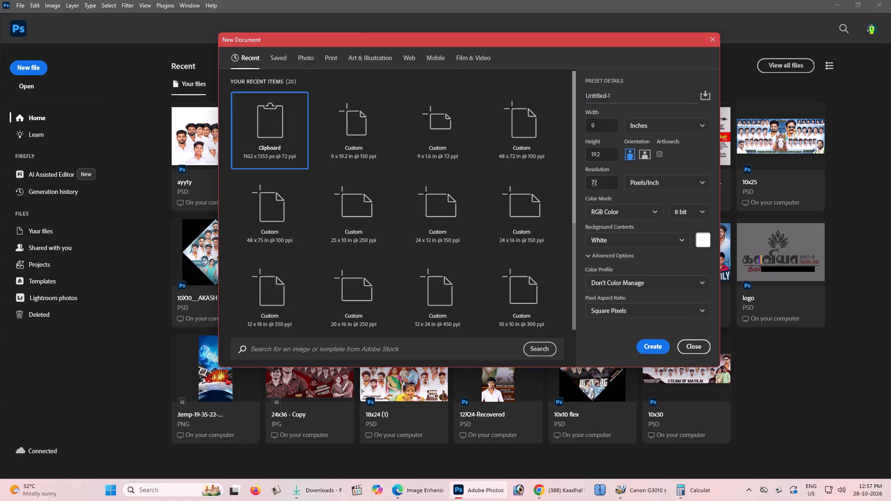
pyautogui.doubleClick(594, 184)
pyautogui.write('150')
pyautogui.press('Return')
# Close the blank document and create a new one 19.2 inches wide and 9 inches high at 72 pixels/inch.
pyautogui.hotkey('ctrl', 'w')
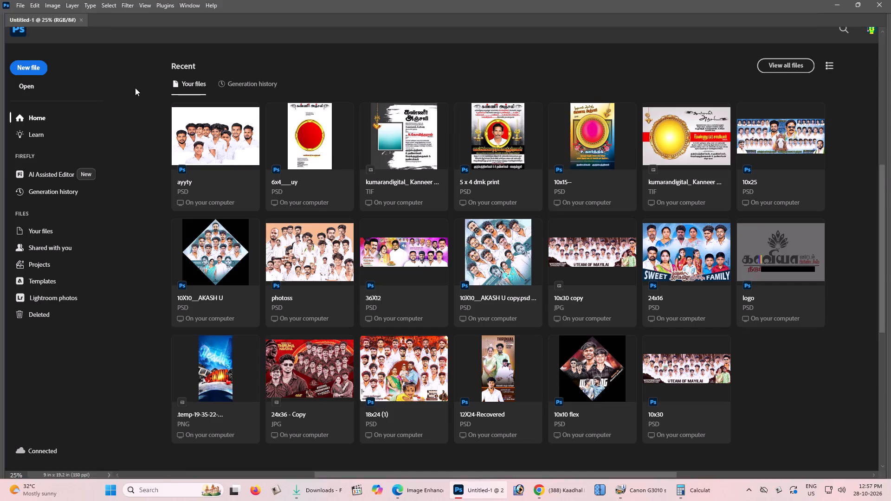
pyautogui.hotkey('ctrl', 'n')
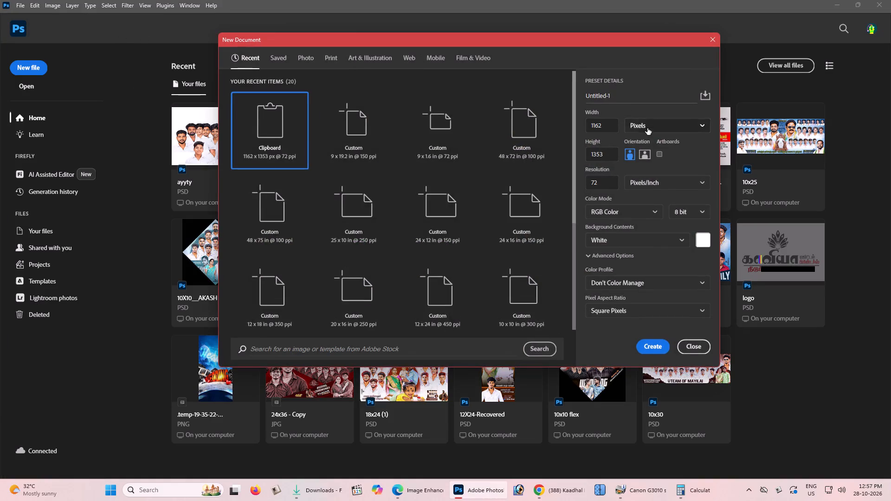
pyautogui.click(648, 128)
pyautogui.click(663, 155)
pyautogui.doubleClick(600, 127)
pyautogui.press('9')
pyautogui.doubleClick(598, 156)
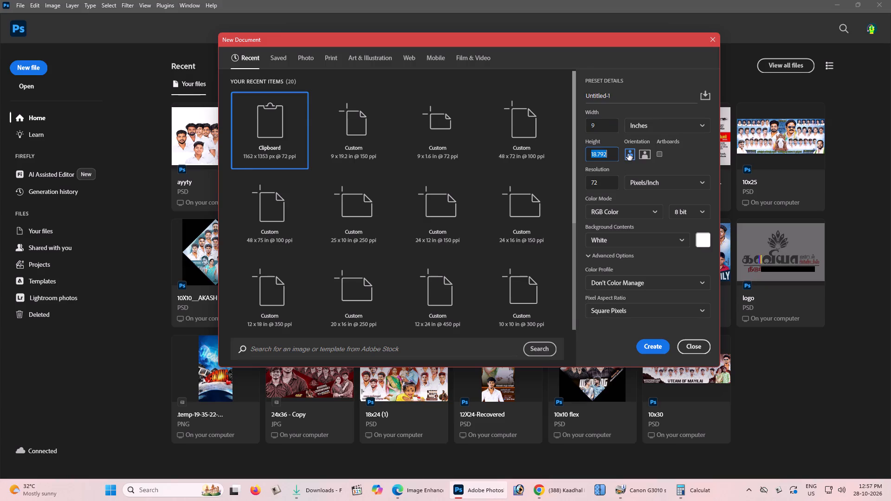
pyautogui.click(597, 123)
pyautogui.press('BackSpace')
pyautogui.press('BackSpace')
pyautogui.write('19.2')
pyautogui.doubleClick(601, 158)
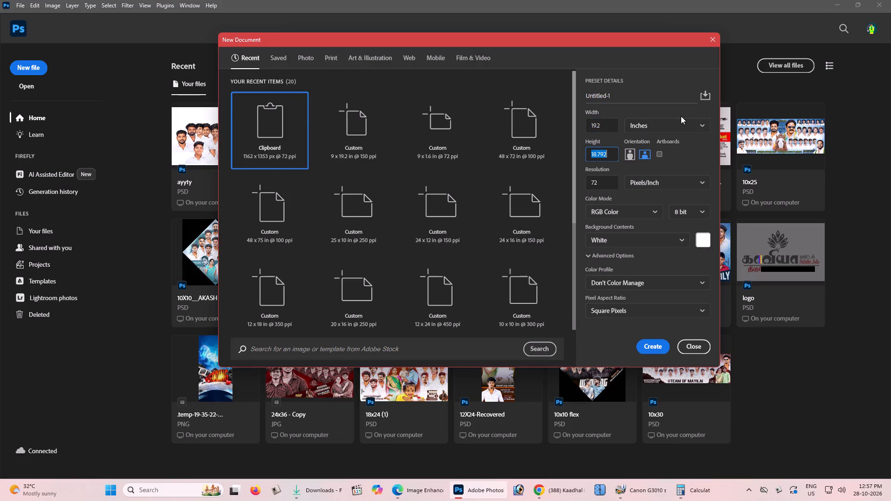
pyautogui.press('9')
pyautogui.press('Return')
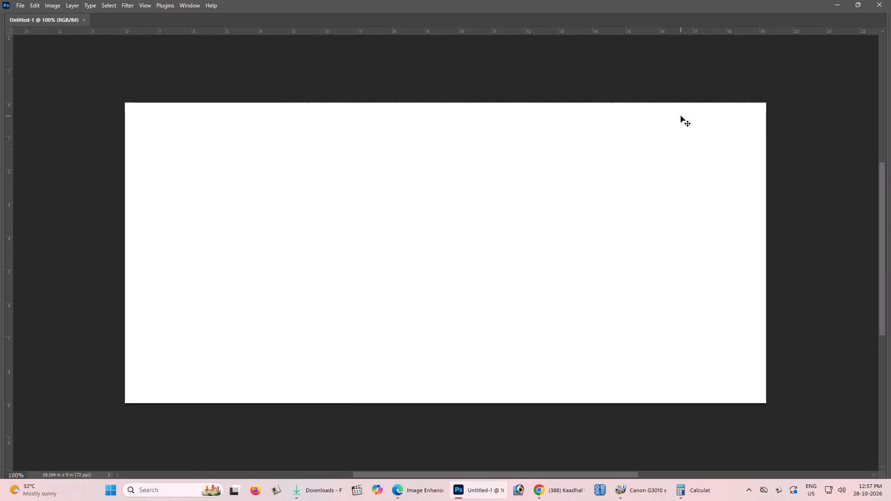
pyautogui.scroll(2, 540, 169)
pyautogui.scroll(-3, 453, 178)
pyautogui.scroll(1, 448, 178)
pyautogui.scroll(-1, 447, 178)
# Close the blank document and review the 1.6 × 12 calculation in Calculator.
pyautogui.hotkey('ctrl', 'w')
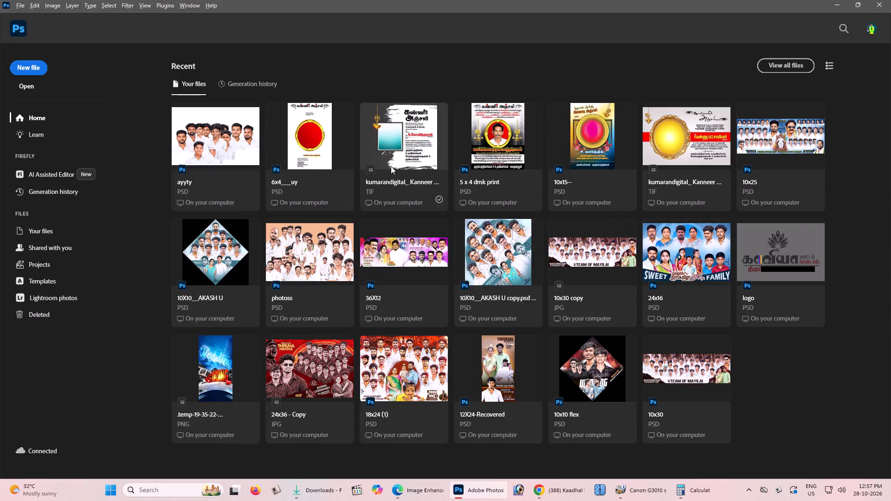
pyautogui.hotkey('alt', 'Tab')
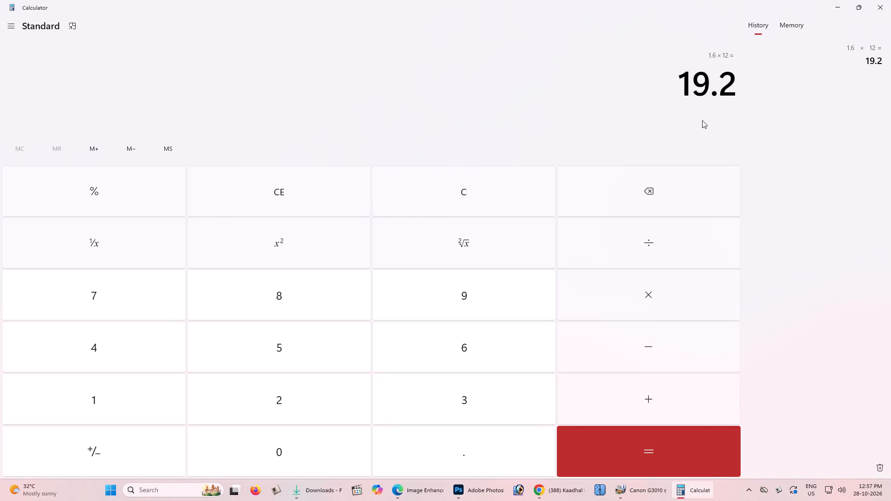
pyautogui.hotkey('alt', 'Tab')
pyautogui.hotkey('alt', 'Tab')
pyautogui.hotkey('alt', 'Tab')
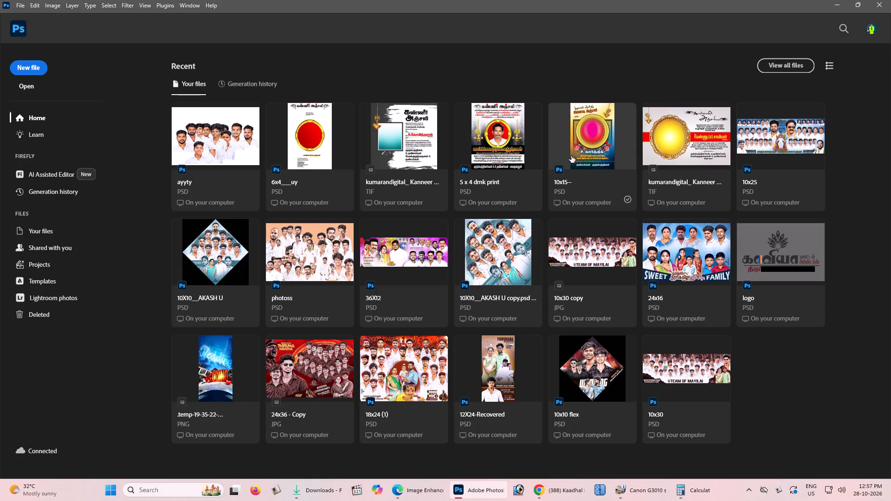
# Start a new document in Photoshop, keeping pixels as the unit, and enter 19.2 as its width.
pyautogui.press('Tab')
pyautogui.hotkey('ctrl', 'n')
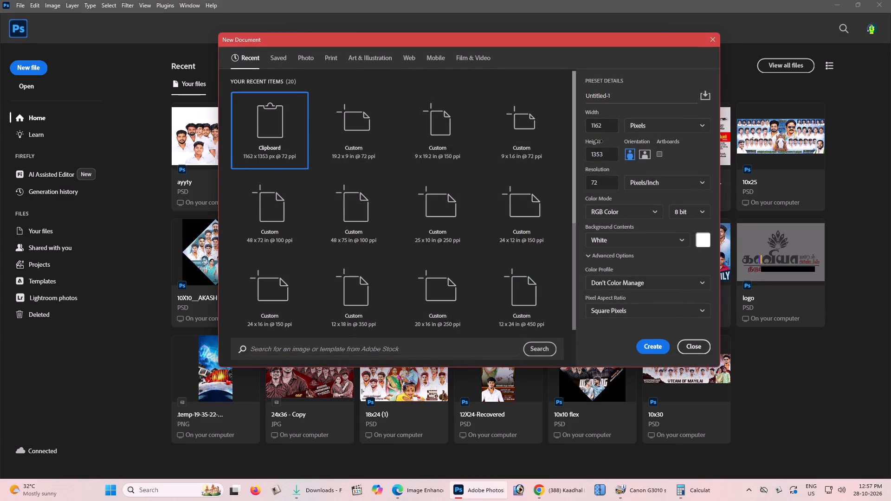
pyautogui.doubleClick(599, 128)
pyautogui.write('19.2')
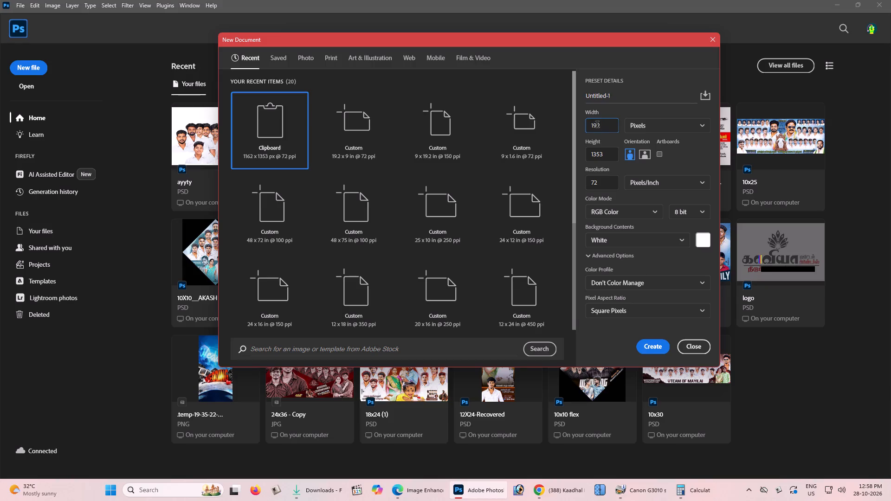
# Switch to Calculator, clear the previous calculation and multiply 9 by 12.
pyautogui.hotkey('alt', 'Tab')
pyautogui.click(486, 192)
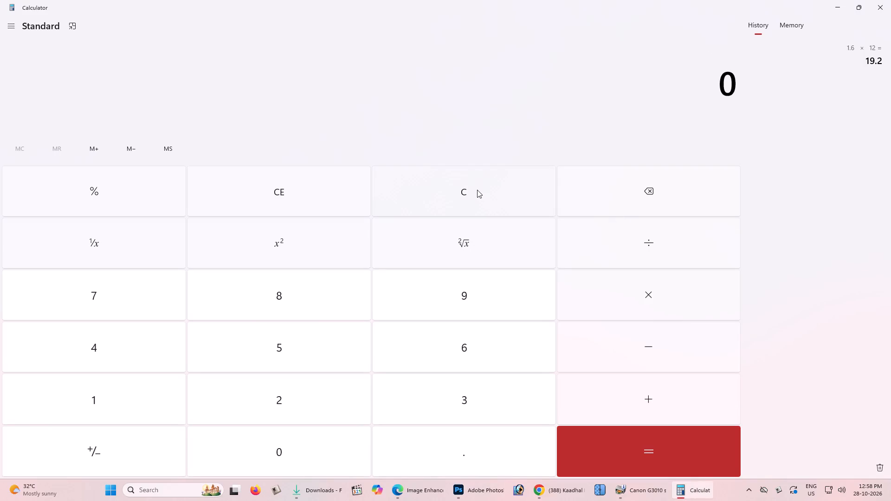
pyautogui.click(483, 303)
pyautogui.click(620, 298)
pyautogui.moveTo(90, 401); pyautogui.dragTo(95, 401)
pyautogui.click(274, 401)
pyautogui.click(619, 458)
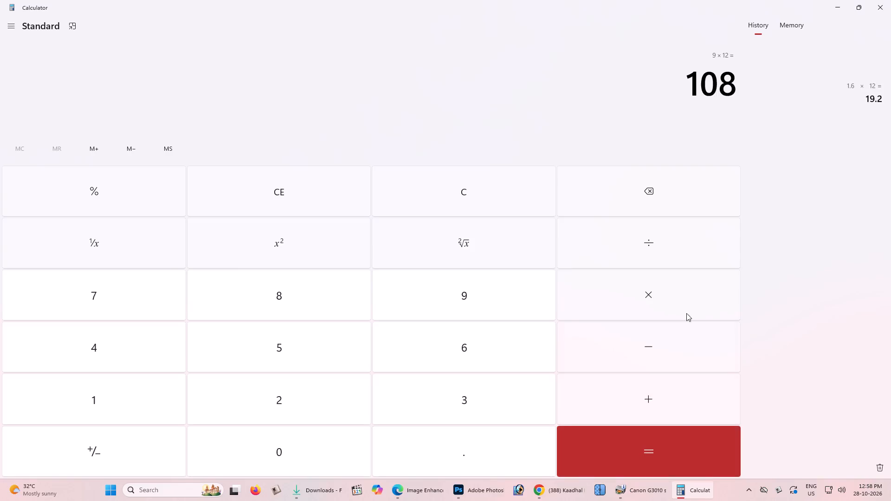
# Back in Photoshop, set the new document's height to 108 pixels and resolution to 100 pixels/inch, and create it.
pyautogui.hotkey('alt', 'Tab')
pyautogui.doubleClick(598, 160)
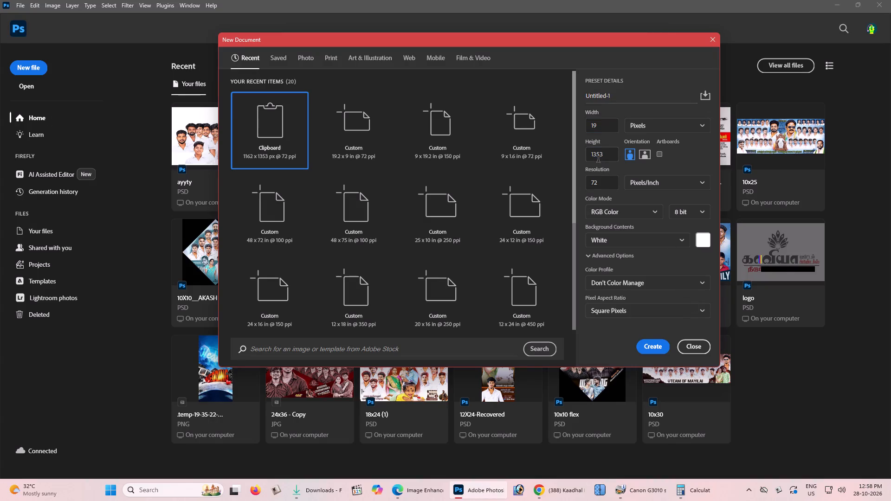
pyautogui.click(597, 156)
pyautogui.click(597, 156)
pyautogui.write('108')
pyautogui.doubleClick(600, 183)
pyautogui.write('100')
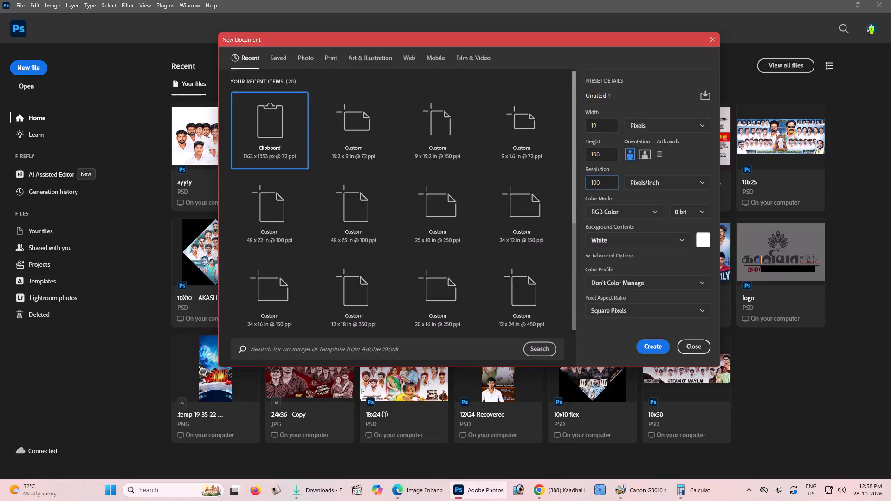
pyautogui.press('Return')
pyautogui.hotkey('ctrl', '0')
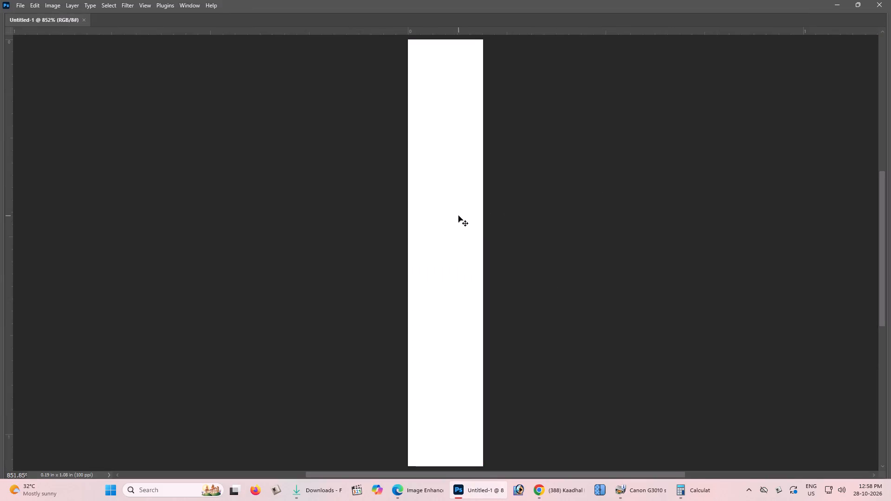
# Rotate the whole image 90° into landscape orientation.
pyautogui.click(56, 0)
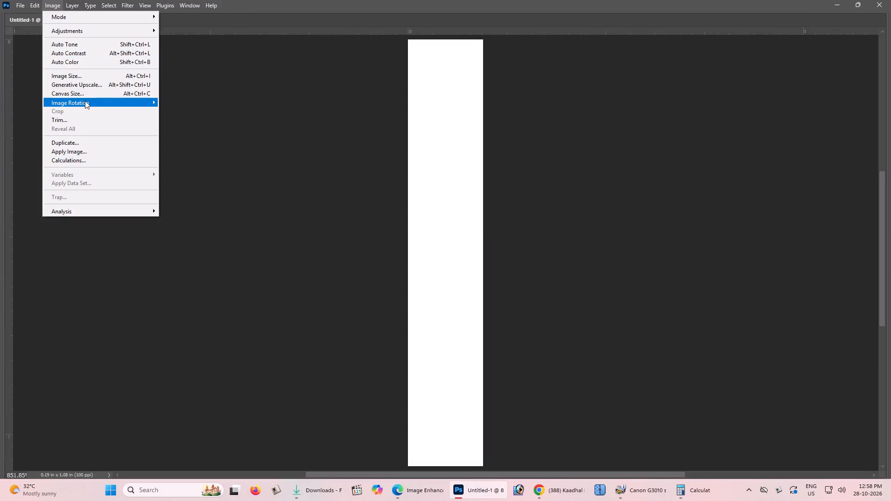
pyautogui.click(85, 101)
pyautogui.click(183, 111)
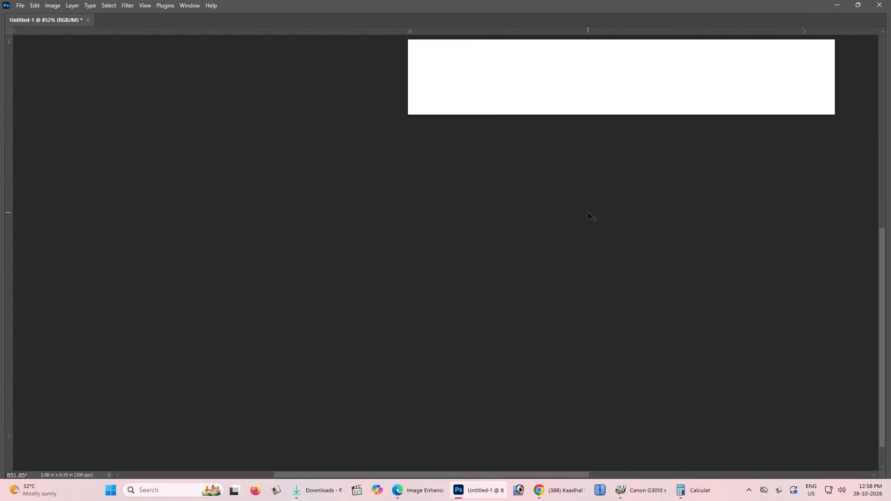
pyautogui.hotkey('ctrl', '0')
pyautogui.hotkey('ctrl', '-')
pyautogui.scroll(1, 570, 212)
pyautogui.scroll(-1, 570, 212)
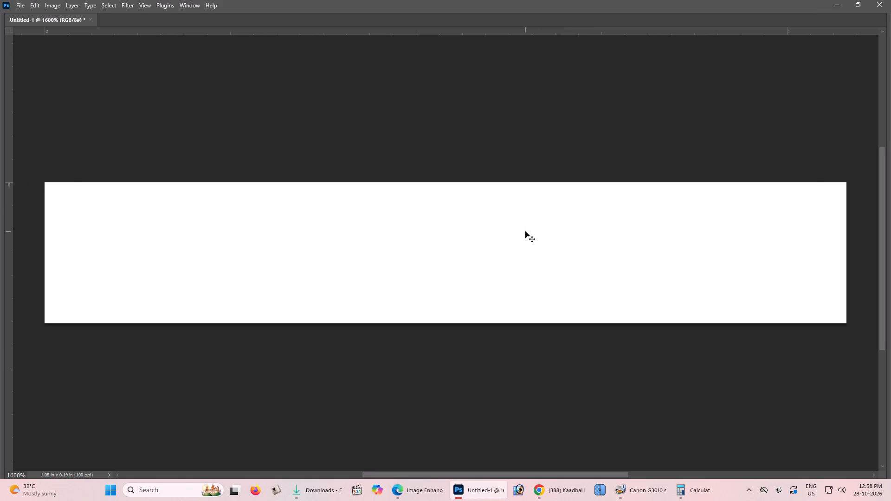
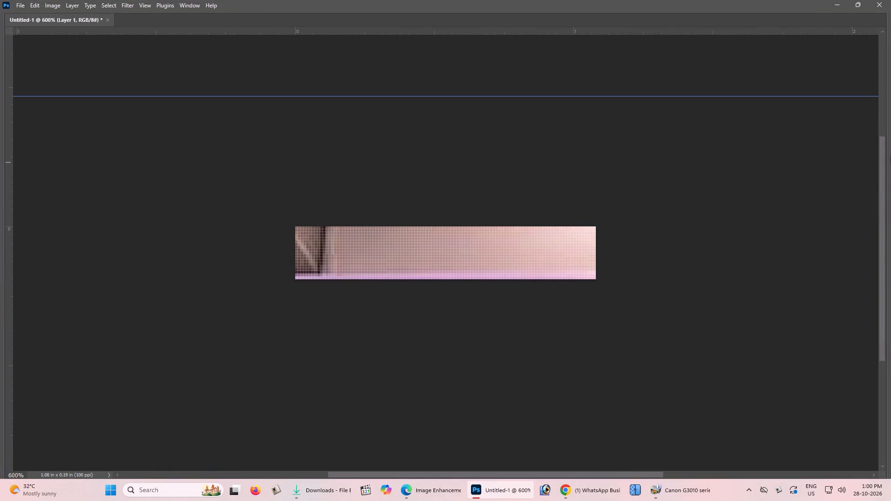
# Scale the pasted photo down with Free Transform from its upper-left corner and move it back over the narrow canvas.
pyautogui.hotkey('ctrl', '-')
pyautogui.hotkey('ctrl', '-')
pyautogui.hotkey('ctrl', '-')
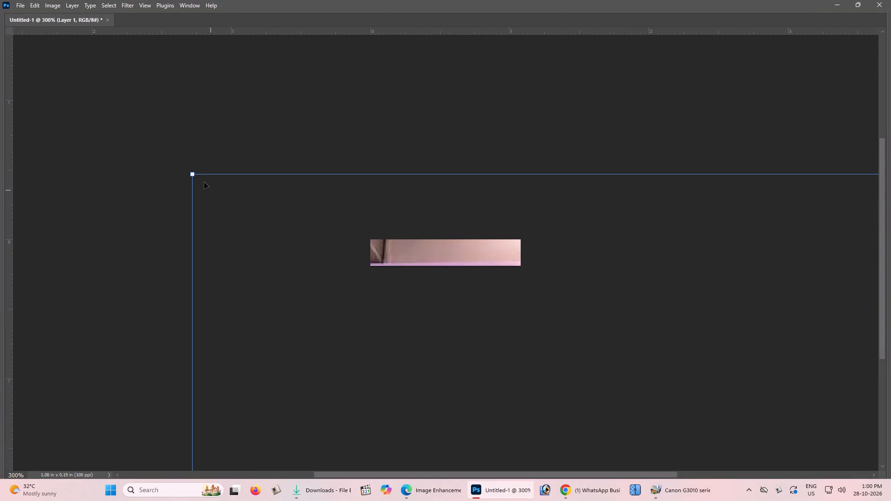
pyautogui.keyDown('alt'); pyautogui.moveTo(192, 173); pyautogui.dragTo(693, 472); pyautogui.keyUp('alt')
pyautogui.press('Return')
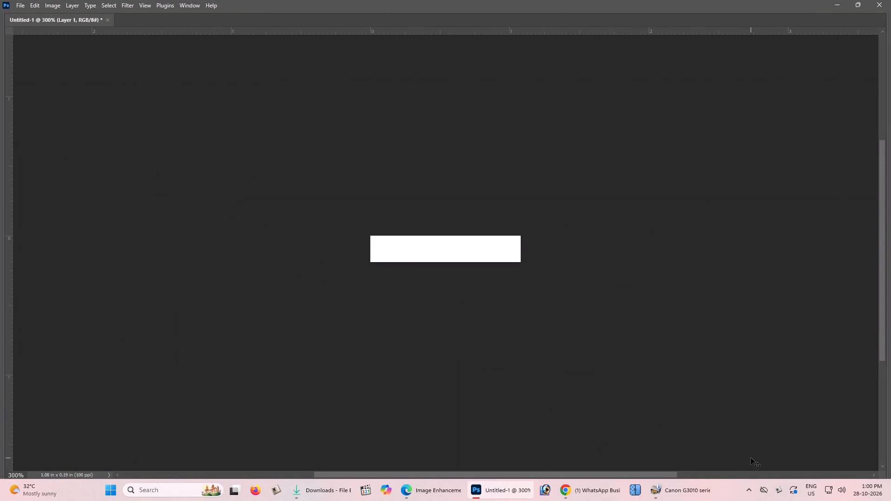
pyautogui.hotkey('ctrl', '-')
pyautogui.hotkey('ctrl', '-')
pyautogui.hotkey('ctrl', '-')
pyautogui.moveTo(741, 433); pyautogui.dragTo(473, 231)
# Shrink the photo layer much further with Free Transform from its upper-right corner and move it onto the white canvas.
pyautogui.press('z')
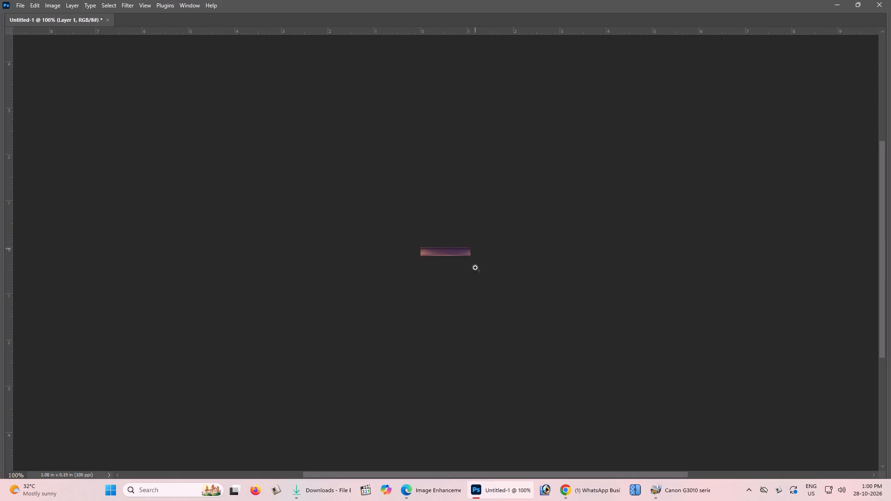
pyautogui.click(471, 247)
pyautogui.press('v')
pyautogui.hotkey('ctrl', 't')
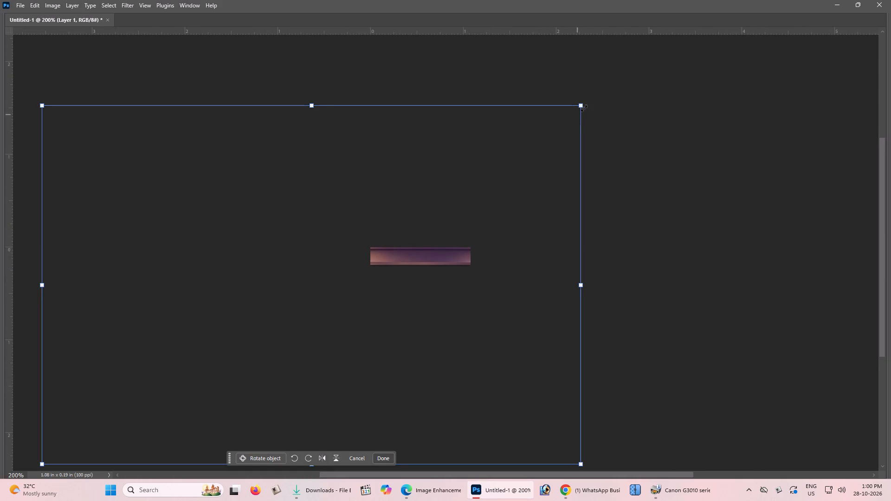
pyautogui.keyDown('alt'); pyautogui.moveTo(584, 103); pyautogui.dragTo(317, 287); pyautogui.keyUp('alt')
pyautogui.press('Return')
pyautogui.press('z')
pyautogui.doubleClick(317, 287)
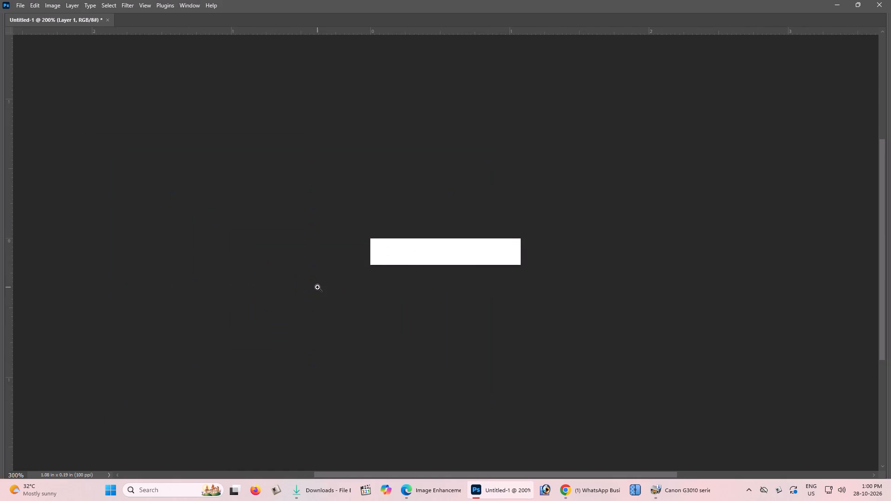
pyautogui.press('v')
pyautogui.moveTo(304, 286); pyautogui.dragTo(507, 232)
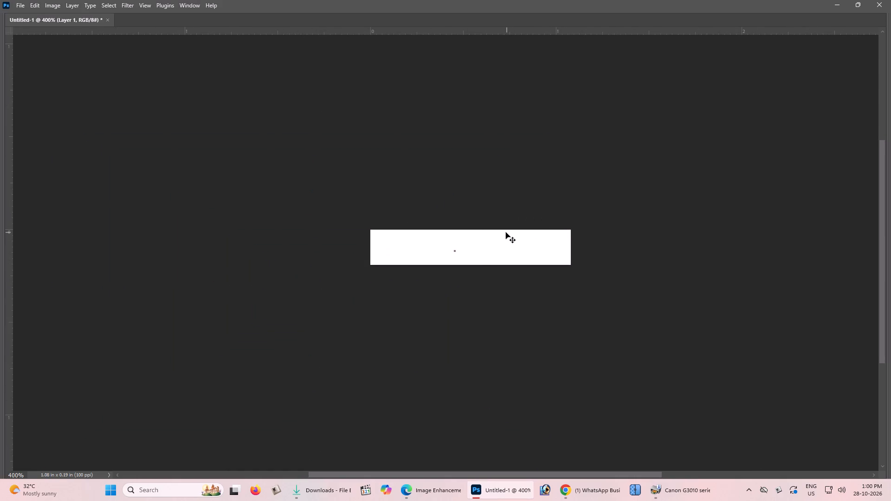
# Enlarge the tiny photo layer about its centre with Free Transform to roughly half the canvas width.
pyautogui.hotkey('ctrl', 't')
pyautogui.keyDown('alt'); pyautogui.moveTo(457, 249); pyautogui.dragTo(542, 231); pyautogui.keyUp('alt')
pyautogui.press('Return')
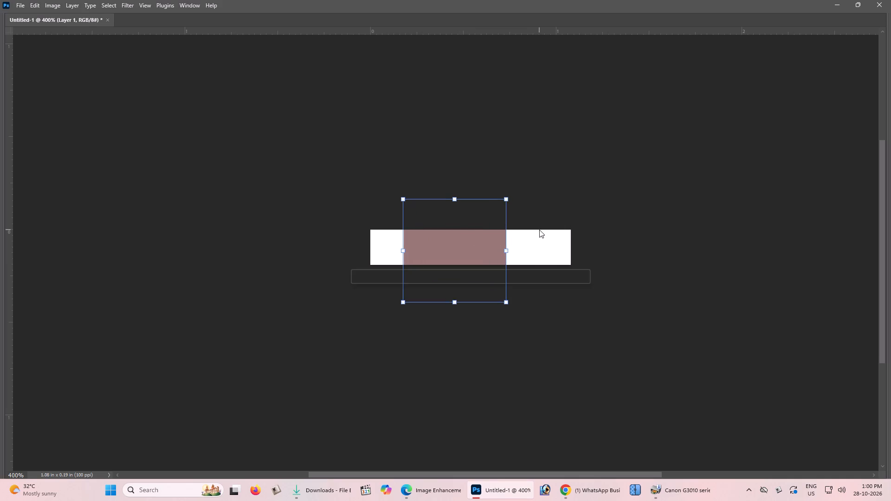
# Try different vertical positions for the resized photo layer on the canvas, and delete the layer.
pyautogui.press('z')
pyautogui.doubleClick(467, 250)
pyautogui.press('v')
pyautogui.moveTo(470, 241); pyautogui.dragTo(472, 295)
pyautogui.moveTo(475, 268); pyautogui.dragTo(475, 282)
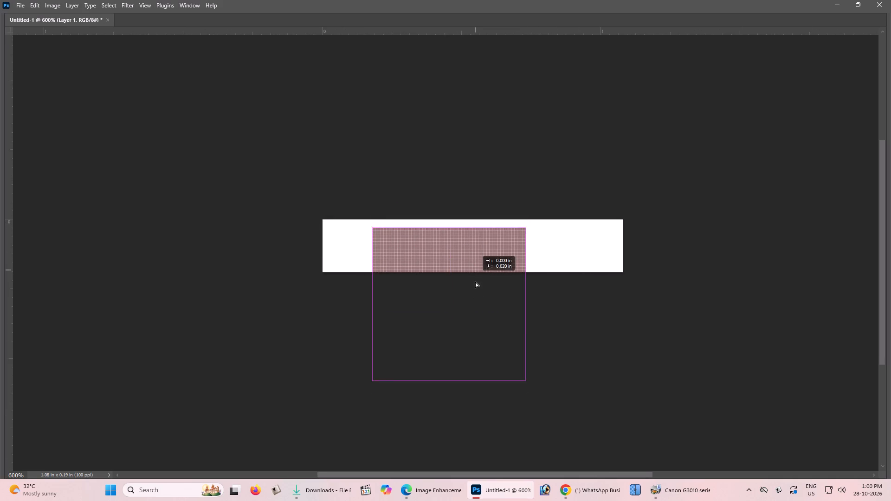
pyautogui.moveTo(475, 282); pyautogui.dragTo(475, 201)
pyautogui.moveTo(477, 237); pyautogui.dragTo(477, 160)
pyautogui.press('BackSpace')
# Paste the copied photo again and scale it down with Free Transform from its upper-left corner.
pyautogui.hotkey('ctrl', 'v')
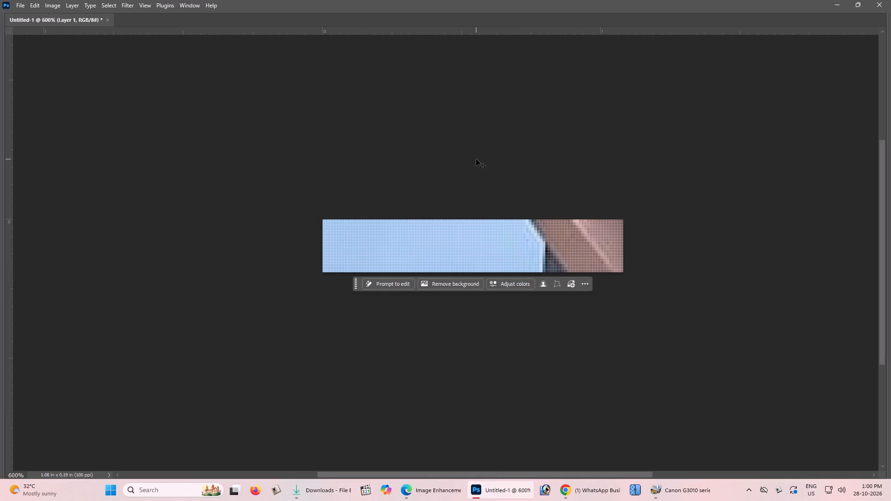
pyautogui.hotkey('ctrl', 't')
pyautogui.keyDown('alt'); pyautogui.moveTo(322, 219); pyautogui.dragTo(488, 309); pyautogui.keyUp('alt')
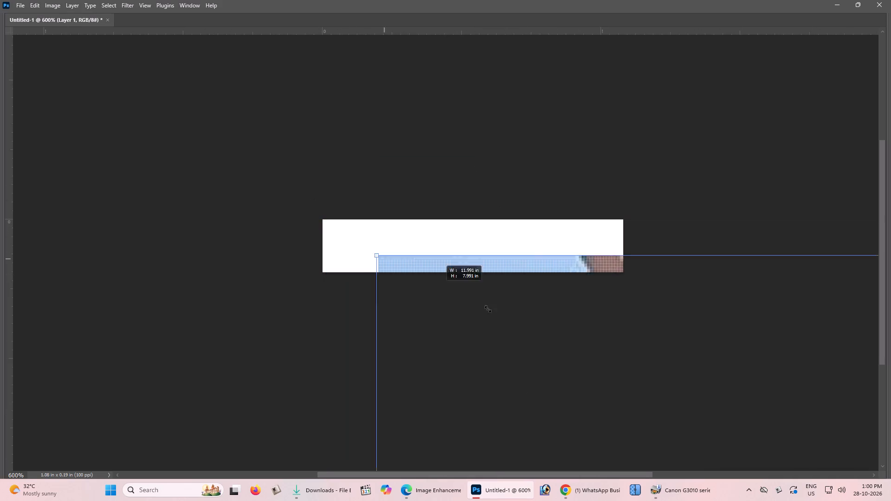
pyautogui.keyDown('alt'); pyautogui.moveTo(488, 309); pyautogui.dragTo(746, 446); pyautogui.keyUp('alt')
pyautogui.scroll(-12, 794, 460)
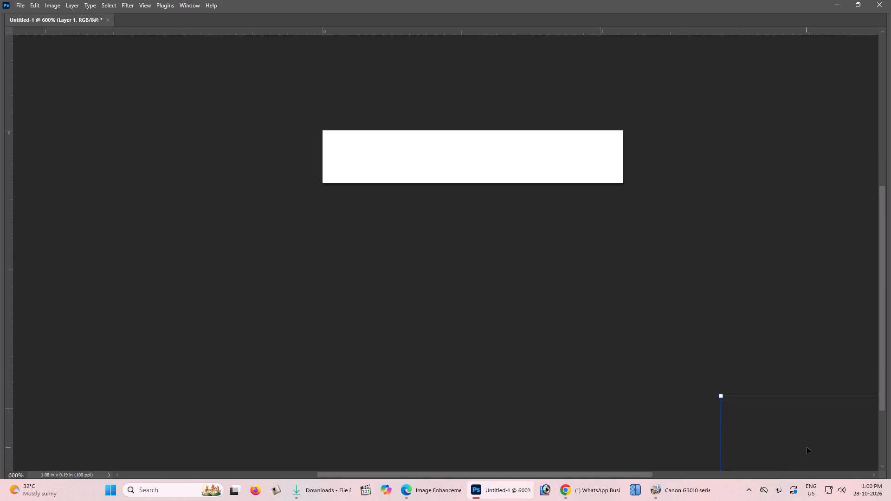
# Shrink the pasted photo to a tiny size with repeated Free Transform scaling from its upper-left corner and move it onto the white canvas.
pyautogui.moveTo(807, 447); pyautogui.dragTo(247, 6)
pyautogui.scroll(6, 279, 154)
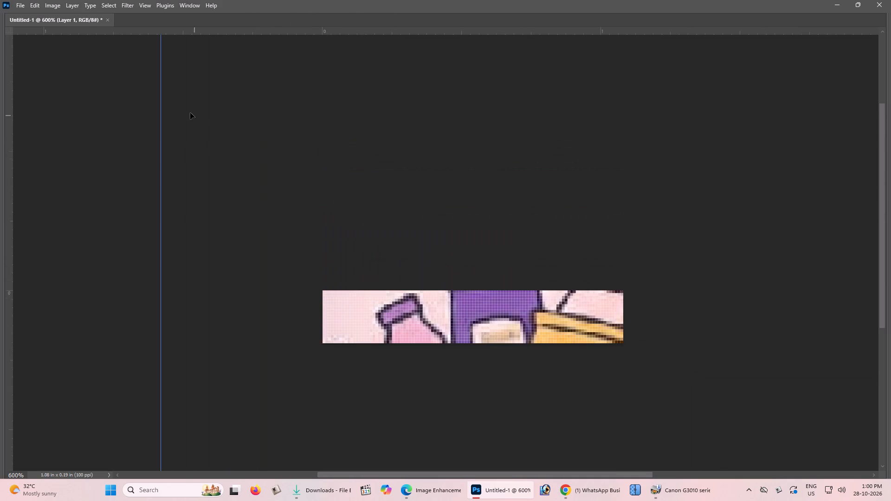
pyautogui.scroll(6, 190, 113)
pyautogui.keyDown('alt'); pyautogui.moveTo(160, 59); pyautogui.dragTo(575, 450); pyautogui.keyUp('alt')
pyautogui.moveTo(751, 461); pyautogui.dragTo(560, 340)
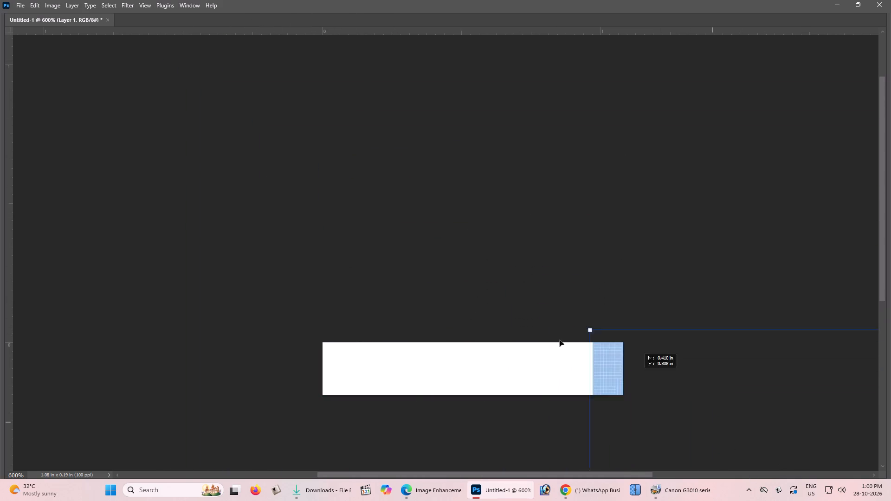
pyautogui.moveTo(560, 340); pyautogui.dragTo(242, 220)
pyautogui.keyDown('alt'); pyautogui.moveTo(120, 127); pyautogui.dragTo(558, 411); pyautogui.keyUp('alt')
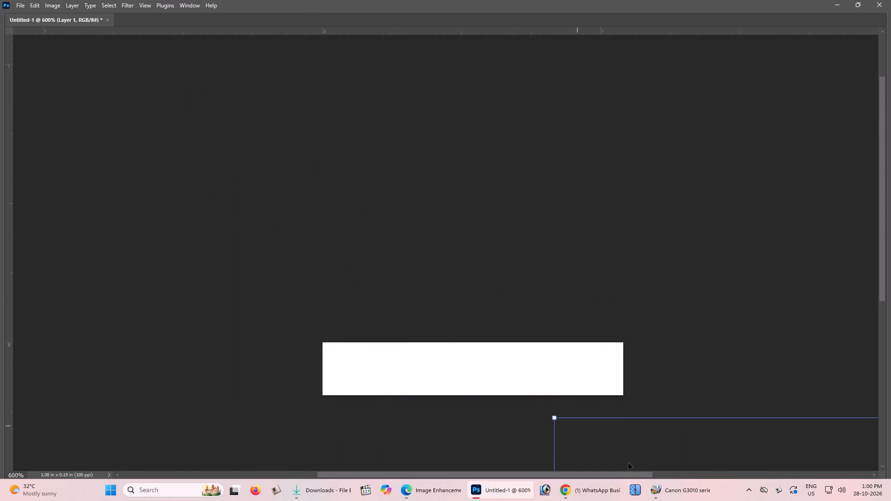
pyautogui.moveTo(655, 449); pyautogui.dragTo(227, 176)
pyautogui.keyDown('alt'); pyautogui.moveTo(129, 144); pyautogui.dragTo(143, 154); pyautogui.keyUp('alt')
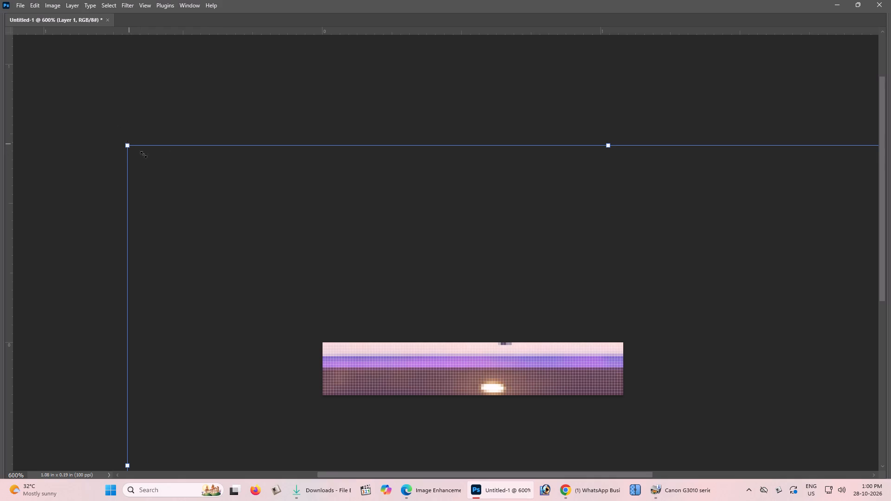
pyautogui.keyDown('alt'); pyautogui.moveTo(143, 154); pyautogui.dragTo(639, 375); pyautogui.keyUp('alt')
pyautogui.moveTo(611, 464); pyautogui.dragTo(486, 368)
# Enlarge the tiny photo about its centre to roughly 70% of the canvas width and apply the transform.
pyautogui.keyDown('alt'); pyautogui.moveTo(504, 354); pyautogui.dragTo(505, 353); pyautogui.keyUp('alt')
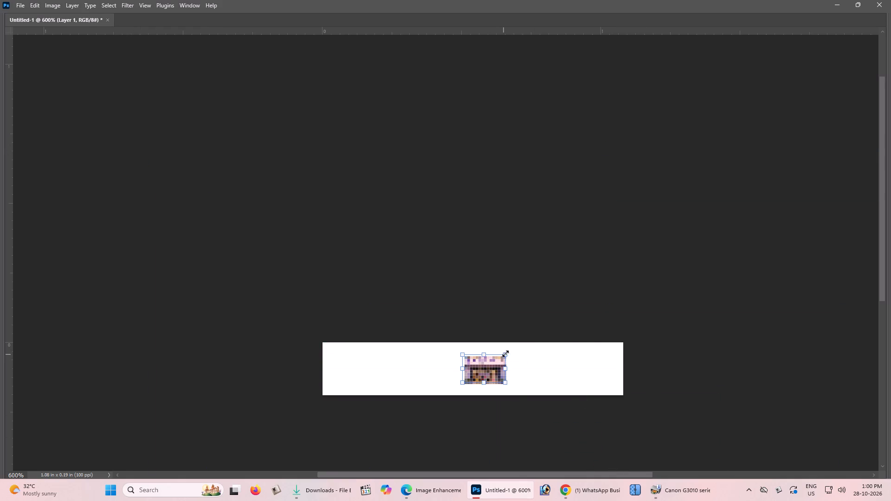
pyautogui.keyDown('alt'); pyautogui.moveTo(505, 353); pyautogui.dragTo(618, 332); pyautogui.keyUp('alt')
pyautogui.press('Return')
# Move the photo layer down and centre it horizontally on the canvas, with the shop's name sign within the canvas area.
pyautogui.hotkey('ctrl', '+')
pyautogui.hotkey('ctrl', '+')
pyautogui.hotkey('ctrl', '+')
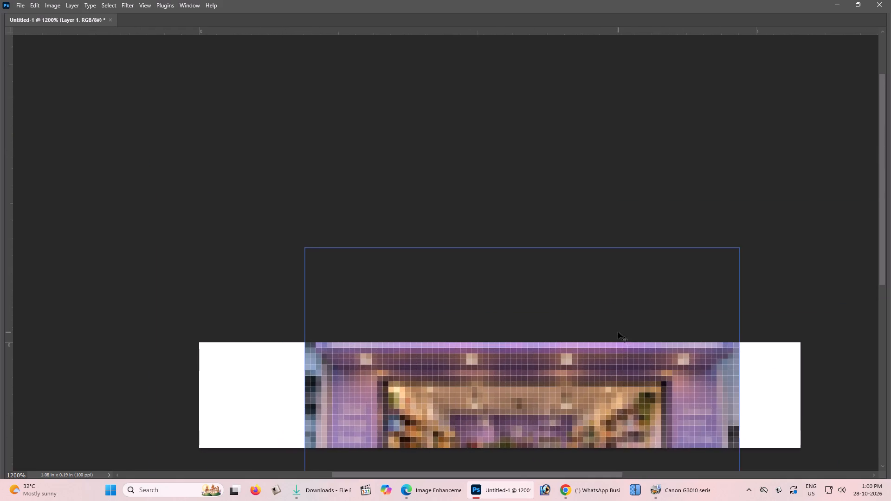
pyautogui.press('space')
pyautogui.moveTo(583, 371); pyautogui.dragTo(549, 279)
pyautogui.click(546, 274)
pyautogui.moveTo(492, 207); pyautogui.dragTo(471, 286)
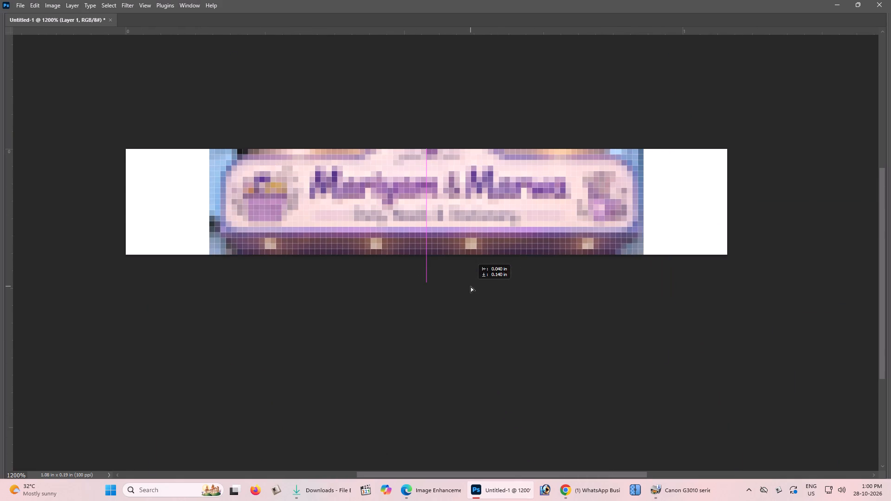
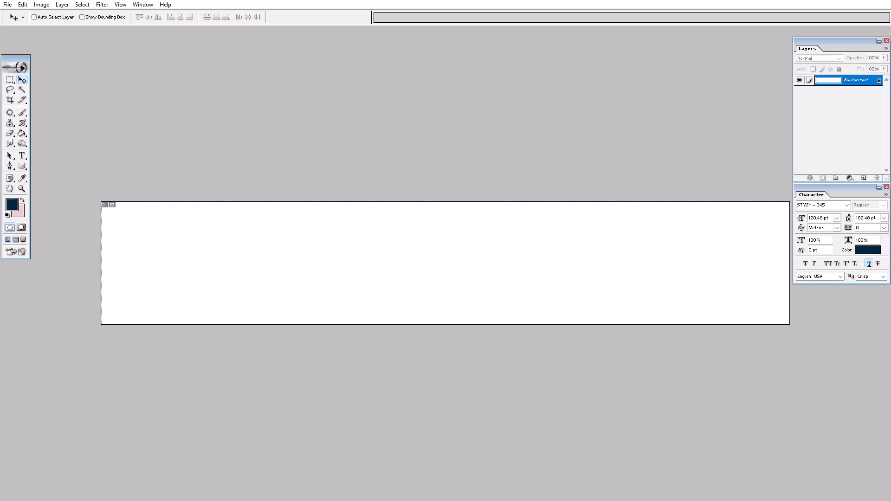
pyautogui.press('Tab')
pyautogui.hotkey('ctrl', 'v')
pyautogui.hotkey('ctrl', 't')
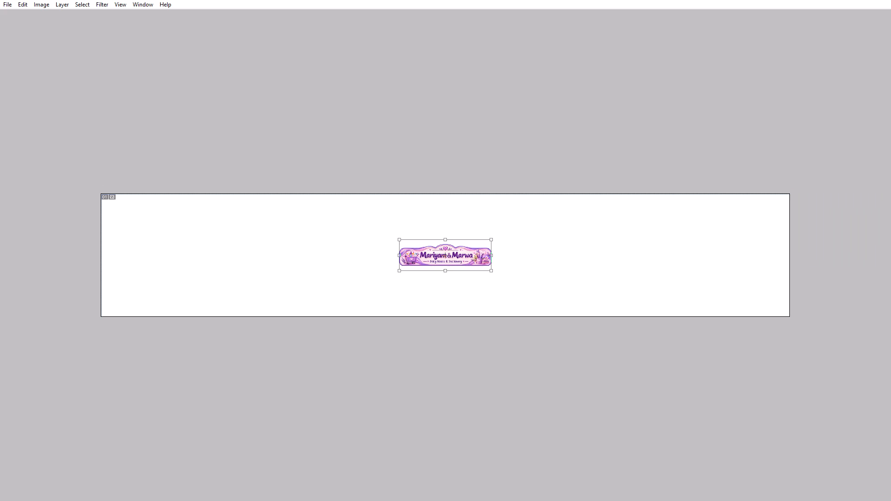
pyautogui.keyDown('alt'); pyautogui.keyDown('shift'); pyautogui.moveTo(490, 236); pyautogui.dragTo(691, 229); pyautogui.keyUp('shift'); pyautogui.keyUp('alt')
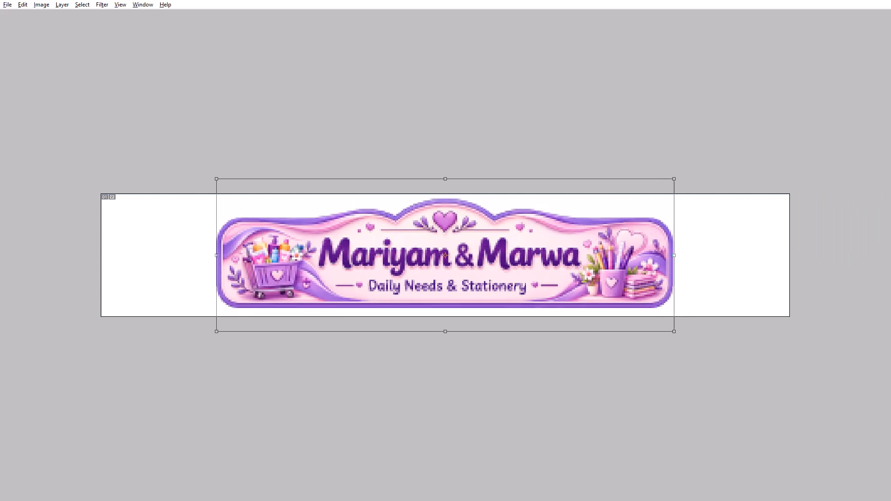
pyautogui.keyDown('alt'); pyautogui.keyDown('shift'); pyautogui.moveTo(691, 229); pyautogui.dragTo(704, 226); pyautogui.keyUp('shift'); pyautogui.keyUp('alt')
pyautogui.press('Return')
pyautogui.hotkey('ctrl', '-')
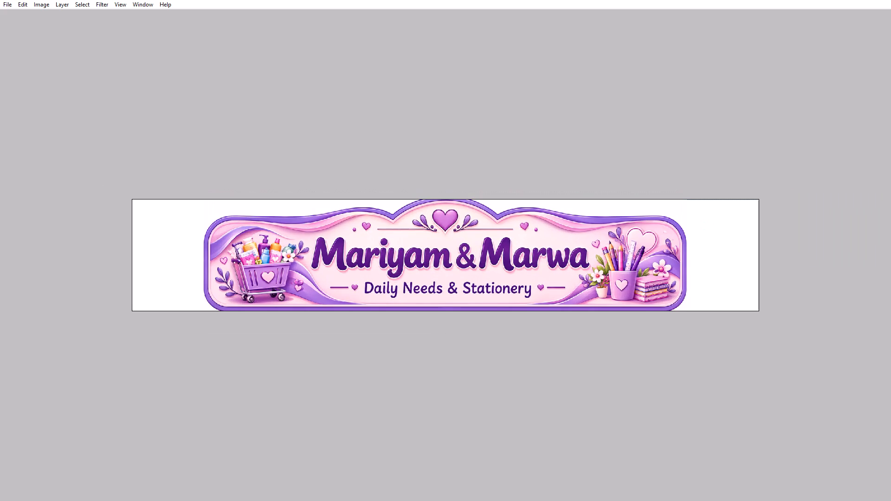
# Check the document's dimensions and resolution in Image Size without changing them.
pyautogui.hotkey('alt', 'i')
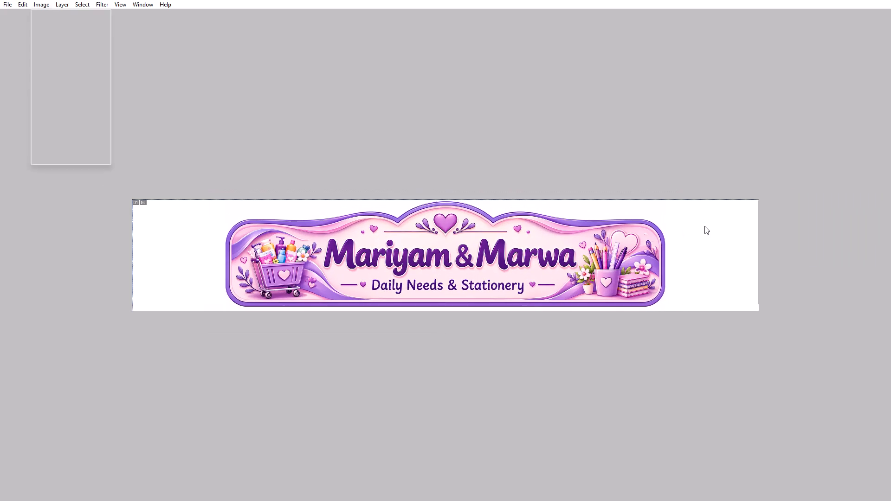
pyautogui.hotkey('alt', 'i')
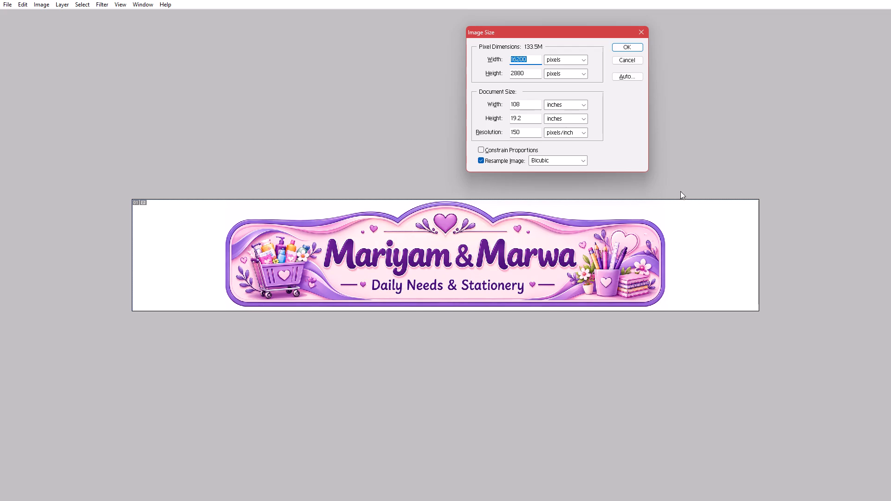
pyautogui.press('Return')
# Select the Background layer and fill it with the dark navy foreground colour.
pyautogui.rightClick(160, 232)
pyautogui.click(170, 238)
pyautogui.press('Tab')
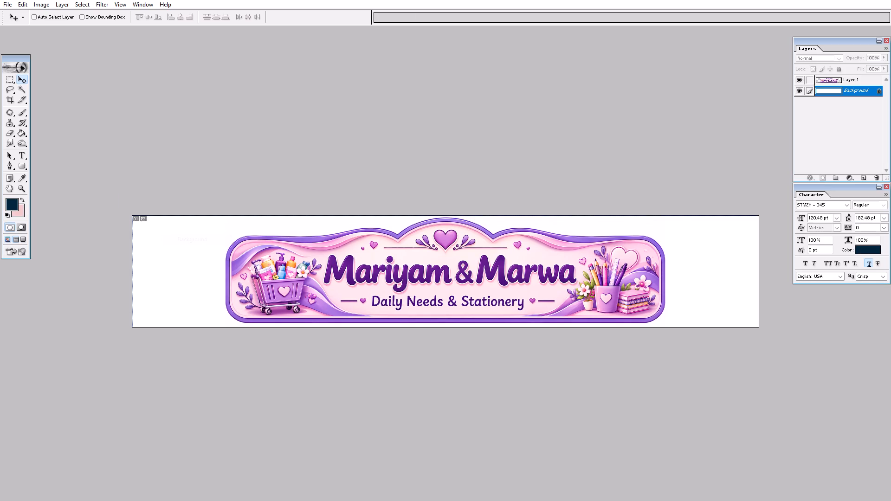
pyautogui.hotkey('alt', 'shift', 'BackSpace')
pyautogui.press('Tab')
# Select the pasted banner layer and enlarge it proportionally from its centre past the canvas edges so it covers the entire background.
pyautogui.rightClick(415, 257)
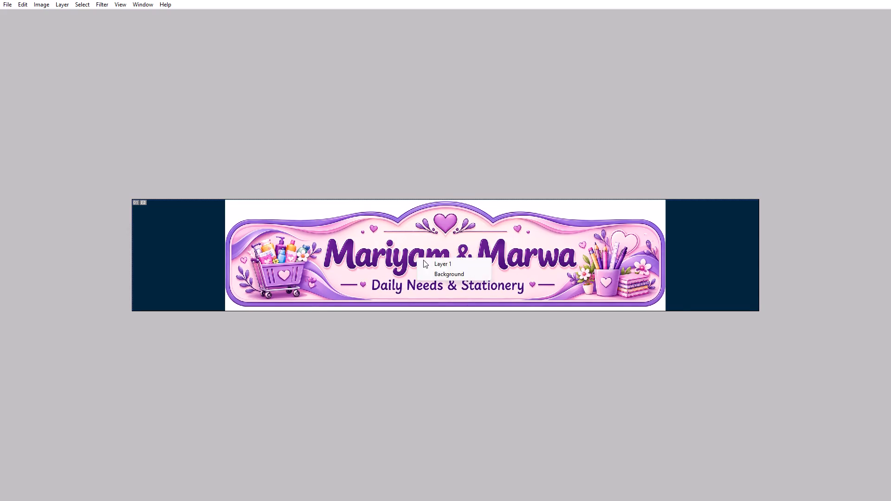
pyautogui.click(426, 261)
pyautogui.moveTo(428, 262); pyautogui.dragTo(446, 263)
pyautogui.hotkey('ctrl', 'z')
pyautogui.hotkey('ctrl', '-')
pyautogui.hotkey('ctrl', 't')
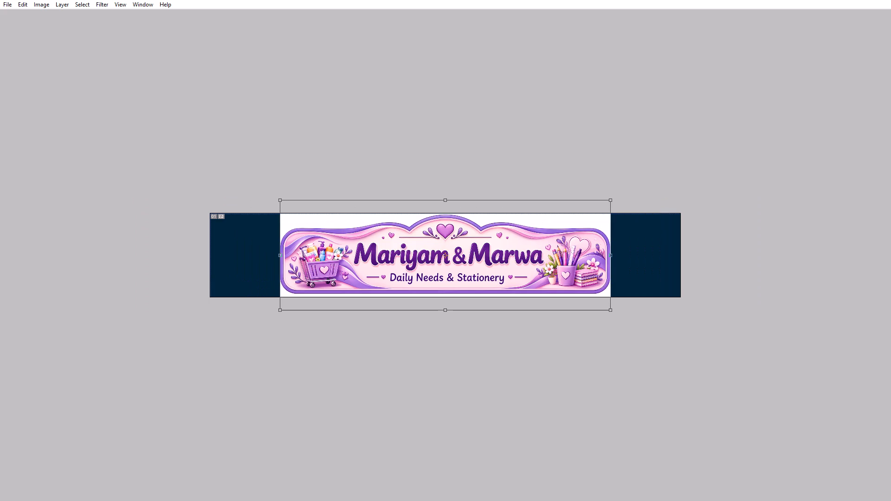
pyautogui.keyDown('alt'); pyautogui.keyDown('shift'); pyautogui.moveTo(613, 194); pyautogui.dragTo(728, 182); pyautogui.keyUp('shift'); pyautogui.keyUp('alt')
pyautogui.keyDown('alt'); pyautogui.keyDown('shift'); pyautogui.moveTo(607, 199); pyautogui.dragTo(735, 182); pyautogui.keyUp('shift'); pyautogui.keyUp('alt')
pyautogui.press('Return')
# Examine the enlarged banner artwork close up and as a whole for sharpness and framing.
pyautogui.hotkey('ctrl', '-')
pyautogui.hotkey('ctrl', '-')
pyautogui.hotkey('ctrl', '+')
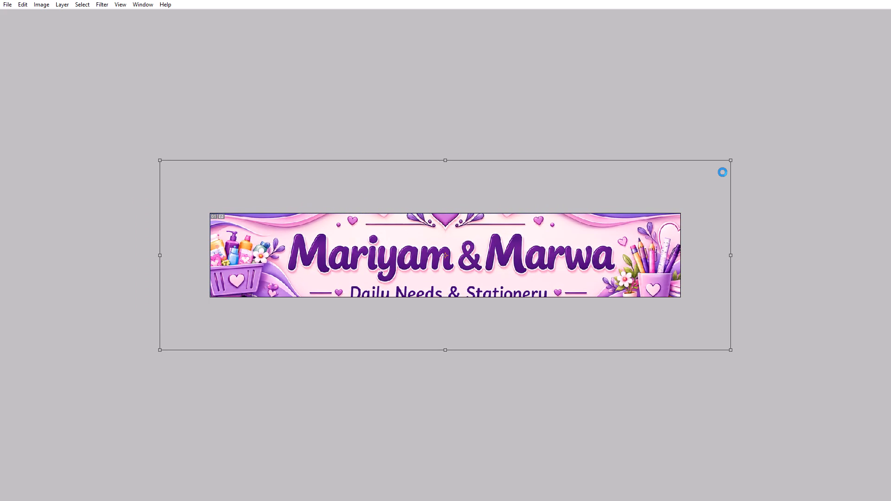
pyautogui.hotkey('ctrl', '+')
pyautogui.hotkey('ctrl', '-')
pyautogui.hotkey('ctrl', '-')
pyautogui.hotkey('ctrl', '+')
pyautogui.hotkey('ctrl', '+')
pyautogui.hotkey('ctrl', '+')
pyautogui.hotkey('ctrl', '+')
pyautogui.hotkey('ctrl', '+')
pyautogui.hotkey('ctrl', '-')
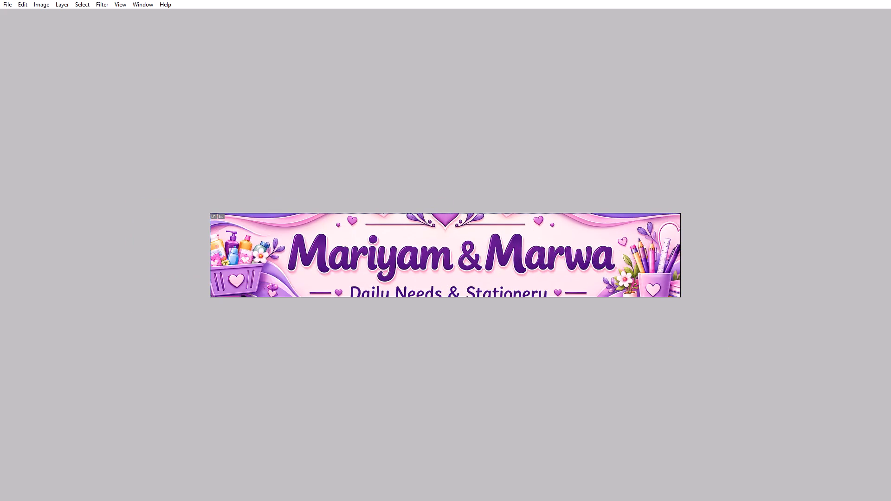
pyautogui.hotkey('ctrl', '+')
pyautogui.hotkey('ctrl', '+')
pyautogui.hotkey('ctrl', '+')
pyautogui.hotkey('ctrl', '+')
pyautogui.hotkey('ctrl', '+')
pyautogui.hotkey('ctrl', '-')
pyautogui.hotkey('ctrl', '-')
pyautogui.hotkey('ctrl', '-')
pyautogui.hotkey('ctrl', '-')
pyautogui.hotkey('ctrl', '-')
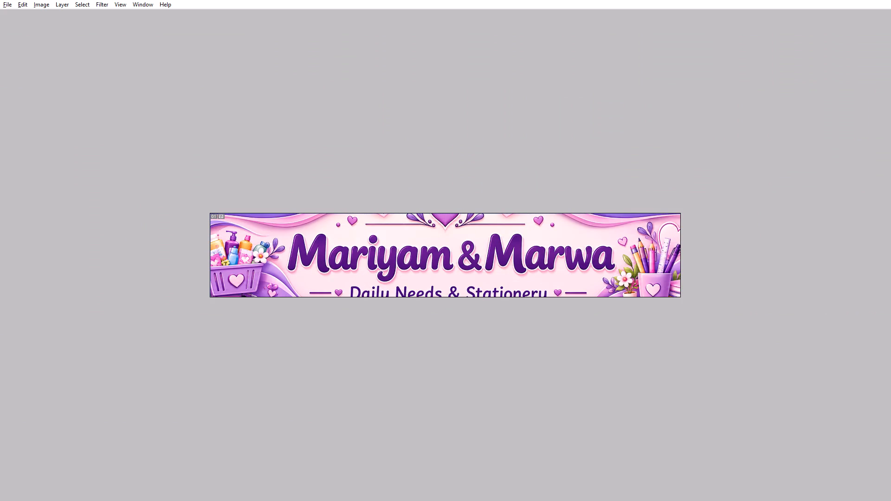
# Recheck the banner document's dimensions and resolution in Image Size without changing them.
pyautogui.hotkey('alt', 'i')
pyautogui.hotkey('alt', 'i')
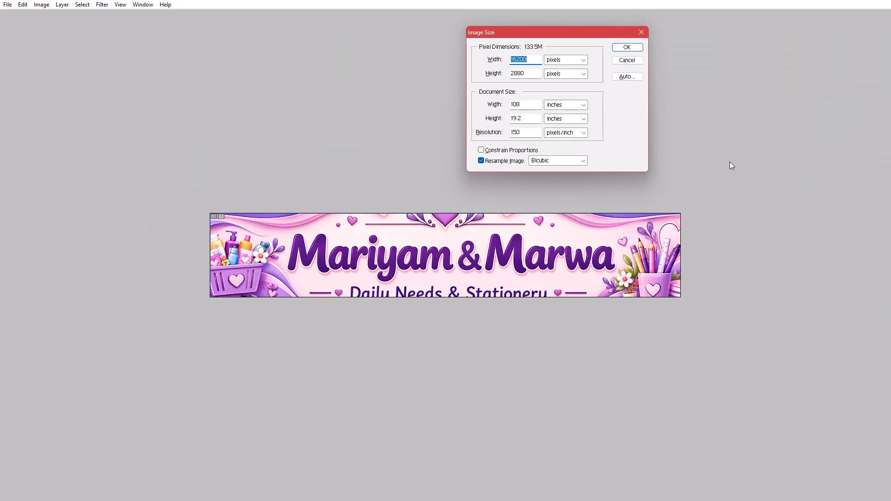
pyautogui.press('Return')
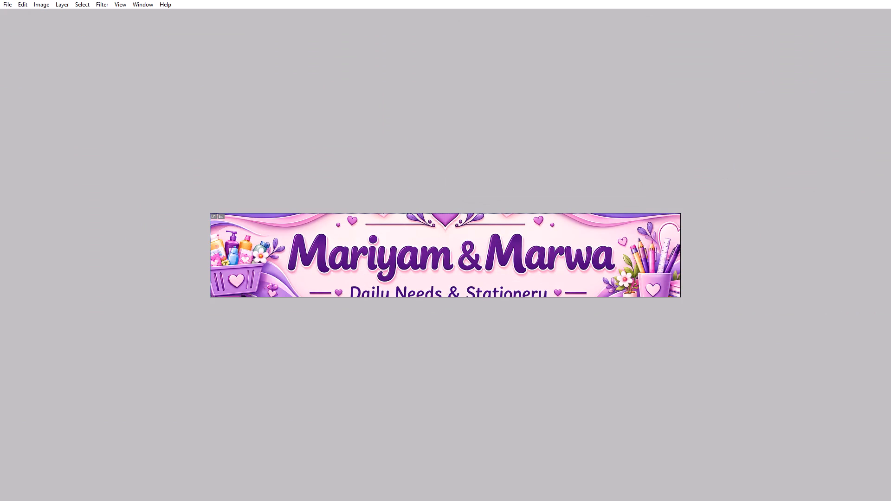
# Examine the banner's lettering and overall composition once more at different magnifications.
pyautogui.hotkey('ctrl', '-')
pyautogui.hotkey('ctrl', '+')
pyautogui.hotkey('ctrl', '+')
pyautogui.hotkey('ctrl', '+')
pyautogui.hotkey('ctrl', '-')
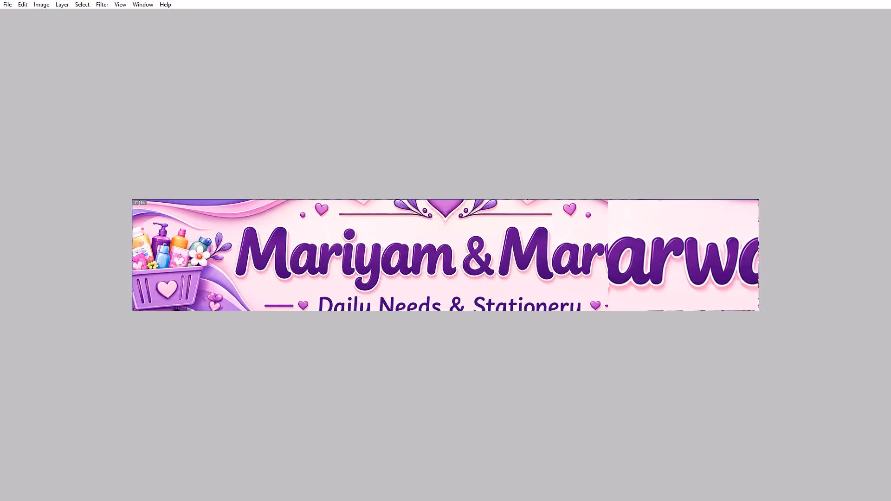
pyautogui.hotkey('ctrl', '+')
pyautogui.hotkey('ctrl', '+')
pyautogui.hotkey('ctrl', '-')
pyautogui.hotkey('ctrl', '-')
pyautogui.hotkey('ctrl', '-')
pyautogui.hotkey('ctrl', '+')
pyautogui.hotkey('ctrl', '+')
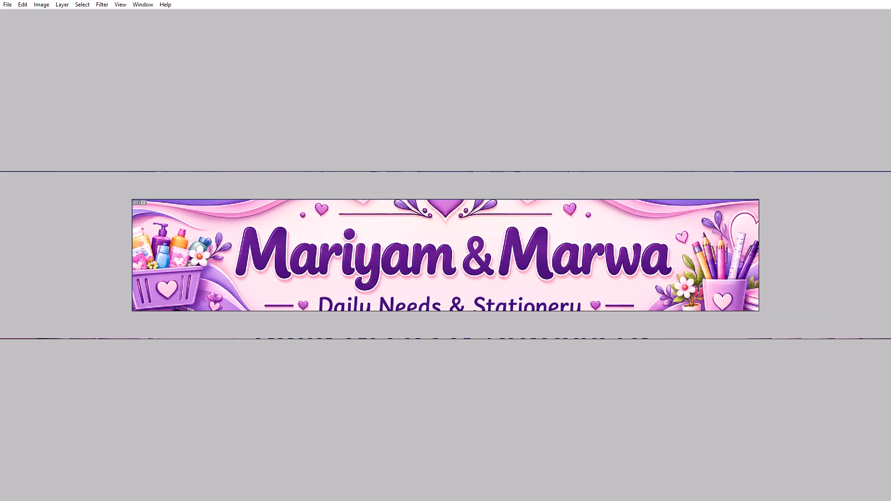
pyautogui.hotkey('ctrl', '-')
# Save the banner in the Downloads folder as a layered Photoshop file named "19.2 x 108".
pyautogui.hotkey('ctrl', 's')
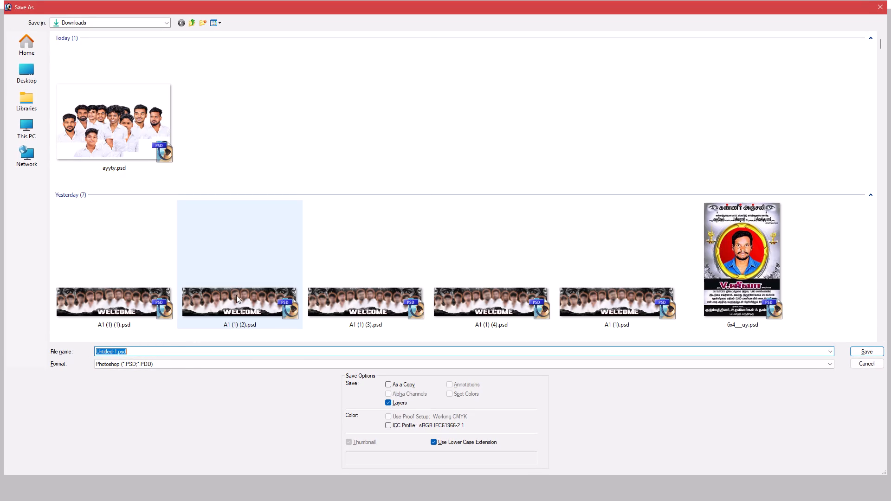
pyautogui.press('1')
pyautogui.press('9')
pyautogui.write('.2')
pyautogui.press('space')
pyautogui.write('x 108')
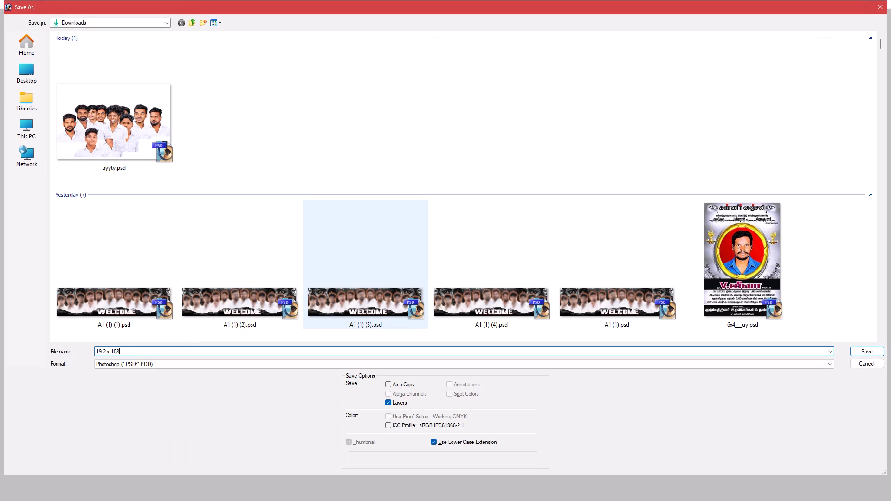
pyautogui.press('Return')
# Quit the older Photoshop once the banner file is saved.
pyautogui.scroll(5, 366, 280)
pyautogui.scroll(-5, 355, 265)
pyautogui.scroll(3, 337, 243)
pyautogui.scroll(-6, 336, 240)
pyautogui.hotkey('ctrl', 'q')
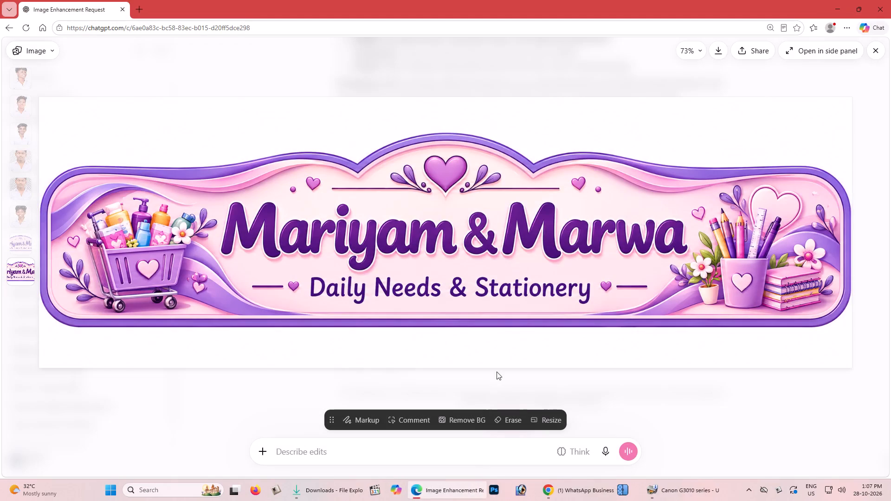
# Launch the newer Photoshop version.
pyautogui.click(504, 486)
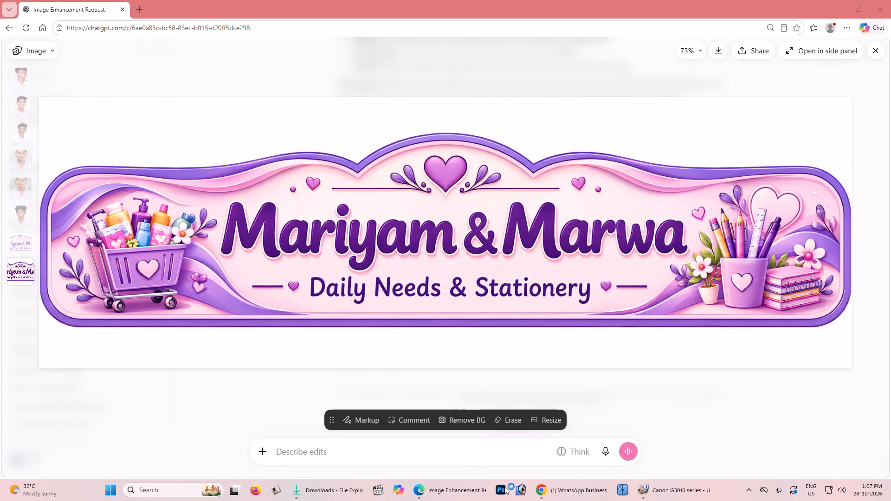
# Bring the newly launched Photoshop 2026 to the front and dismiss the browser notification.
pyautogui.click(502, 490)
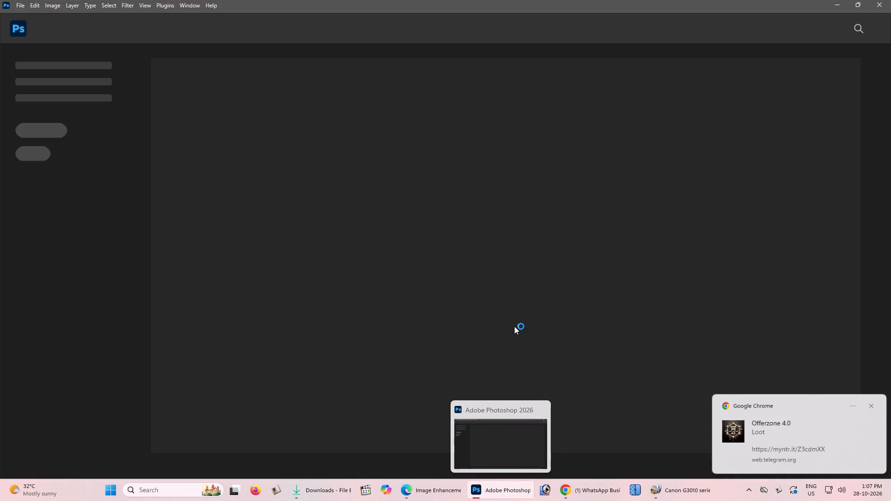
pyautogui.click(874, 405)
pyautogui.hotkey('alt', 'Tab')
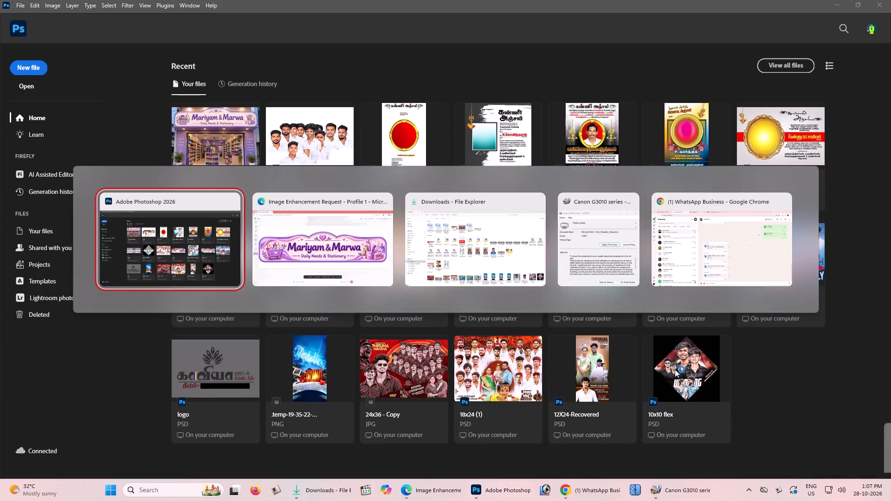
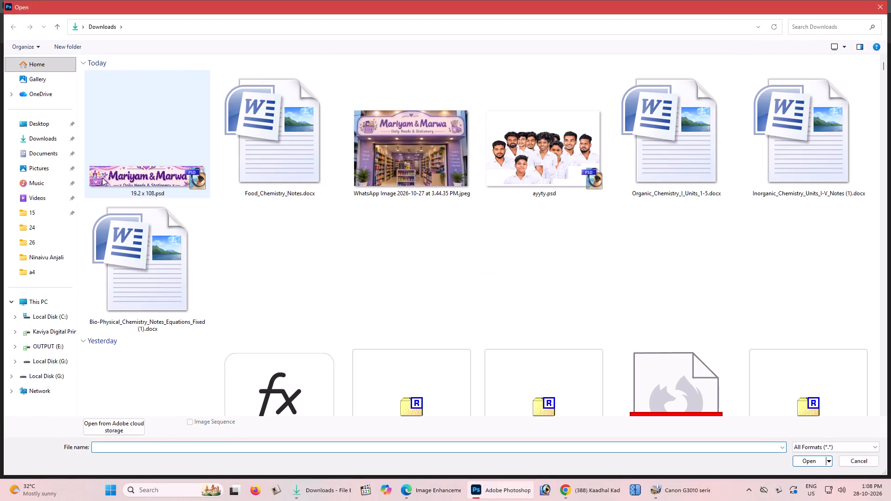
# Open the saved banner file "19.2 x 108.psd" from the Downloads folder.
pyautogui.click(133, 166)
pyautogui.press('Return')
# Select the Mariyam & Marwa artwork layer, Layer 1, and delete it from the banner document.
pyautogui.scroll(3, 431, 212)
pyautogui.scroll(-2, 432, 212)
pyautogui.scroll(3, 432, 212)
pyautogui.scroll(-3, 432, 212)
pyautogui.scroll(2, 432, 212)
pyautogui.scroll(-1, 432, 212)
pyautogui.scroll(1, 432, 212)
pyautogui.rightClick(404, 251)
pyautogui.click(408, 258)
pyautogui.rightClick(409, 255)
pyautogui.click(414, 263)
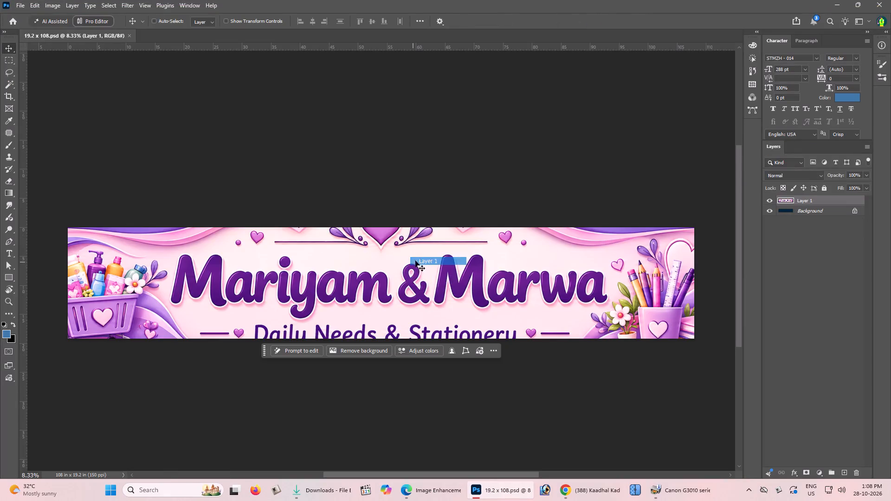
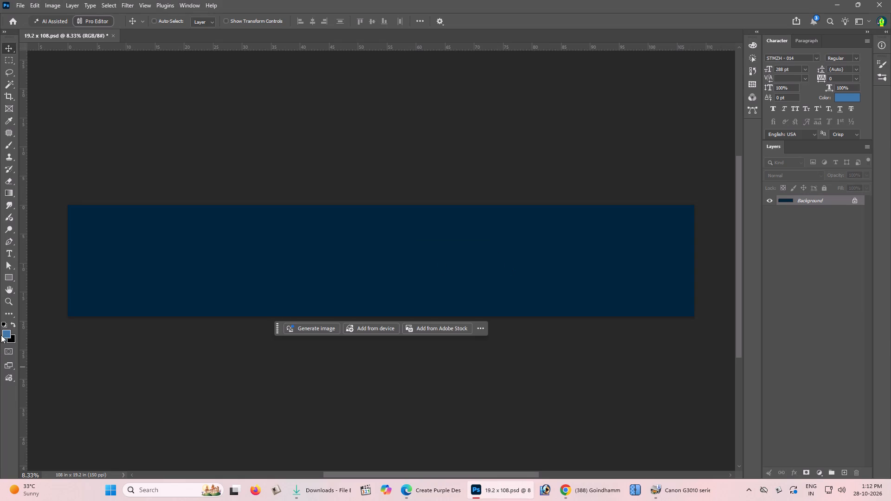
pyautogui.click(3, 325)
pyautogui.press('x')
pyautogui.hotkey('alt', 'shift', 'BackSpace')
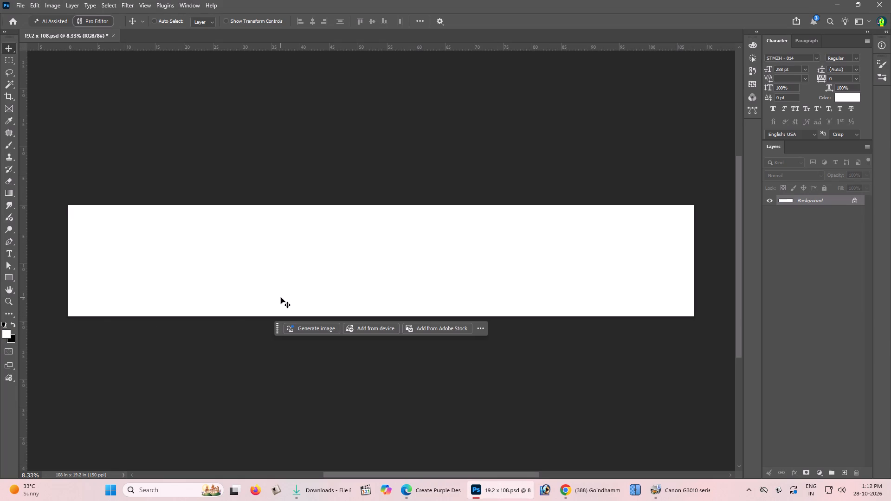
# Paste the copied logo onto the banner and scale it up proportionally about its centre to about 66 in wide.
pyautogui.hotkey('ctrl', 'v')
pyautogui.hotkey('ctrl', 't')
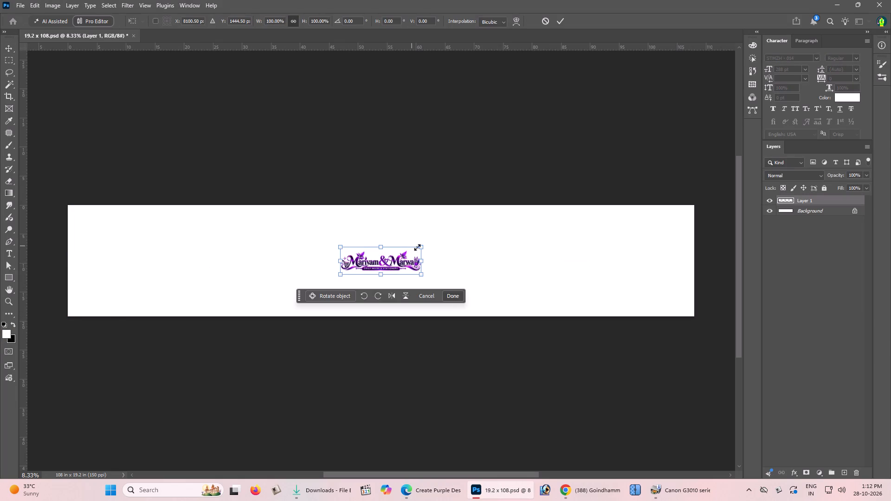
pyautogui.keyDown('alt'); pyautogui.moveTo(424, 245); pyautogui.dragTo(607, 242); pyautogui.keyUp('alt')
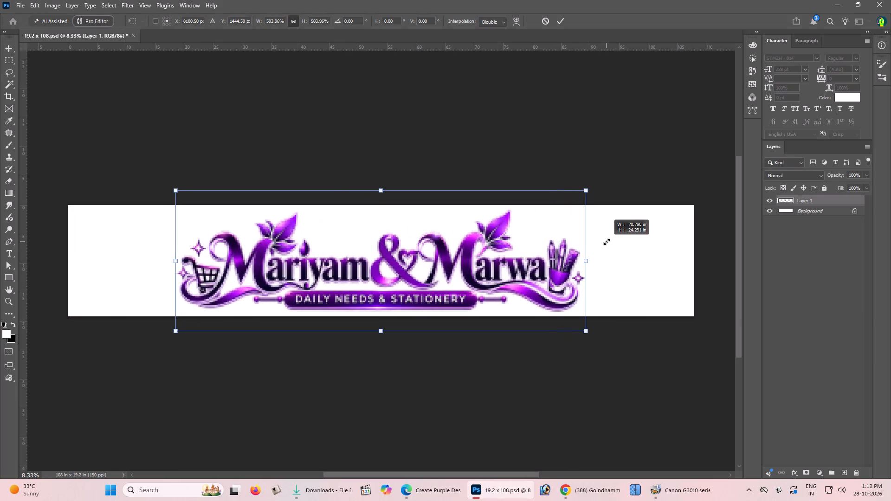
pyautogui.keyDown('alt'); pyautogui.moveTo(607, 242); pyautogui.dragTo(592, 243); pyautogui.keyUp('alt')
pyautogui.press('Return')
# Free-transform the logo, flattening its frame to roughly the banner's height and stretching both sides outward to about 88 in wide.
pyautogui.hotkey('ctrl', '-')
pyautogui.press('Tab')
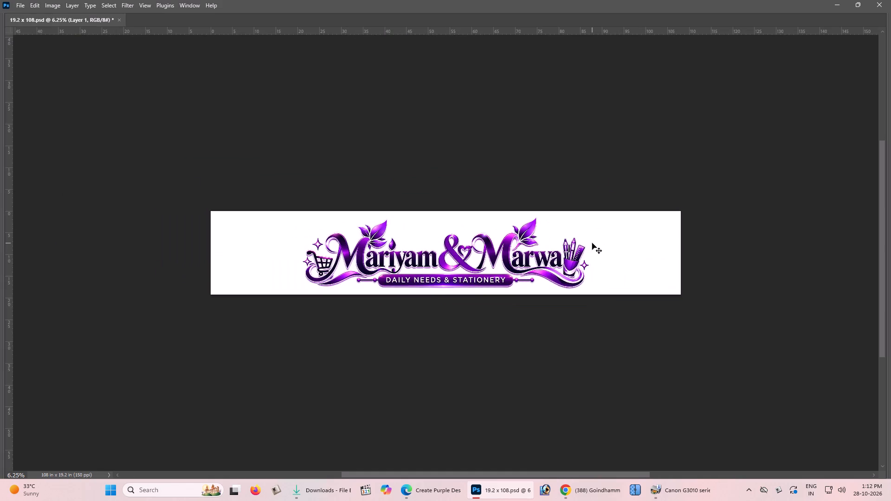
pyautogui.hotkey('ctrl', '+')
pyautogui.hotkey('ctrl', 't')
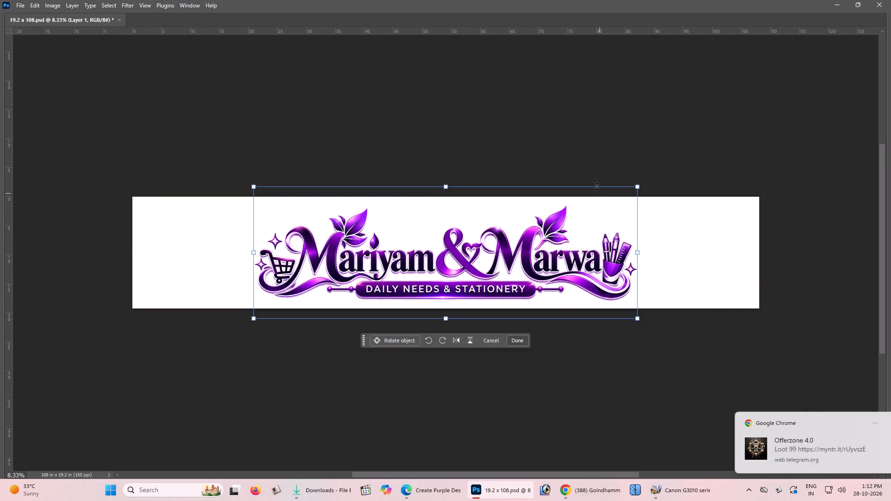
pyautogui.keyDown('shift'); pyautogui.moveTo(597, 186); pyautogui.dragTo(597, 204); pyautogui.keyUp('shift')
pyautogui.moveTo(567, 266); pyautogui.dragTo(566, 257)
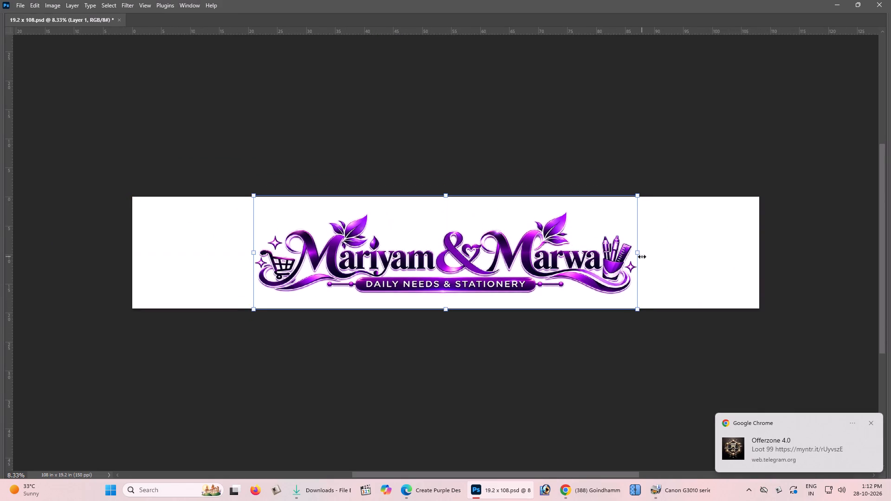
pyautogui.keyDown('alt'); pyautogui.moveTo(639, 252); pyautogui.dragTo(679, 251); pyautogui.keyUp('alt')
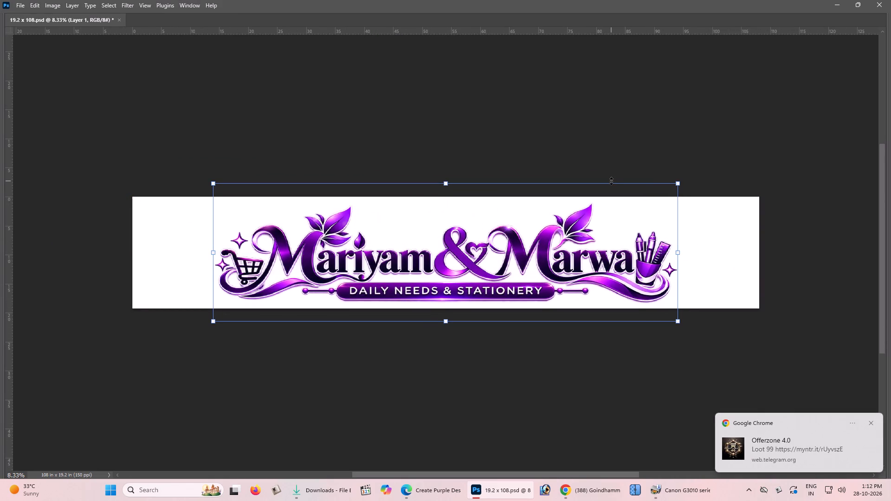
pyautogui.hotkey('ctrl', 'z')
pyautogui.keyDown('shift'); pyautogui.moveTo(639, 256); pyautogui.dragTo(703, 255); pyautogui.keyUp('shift')
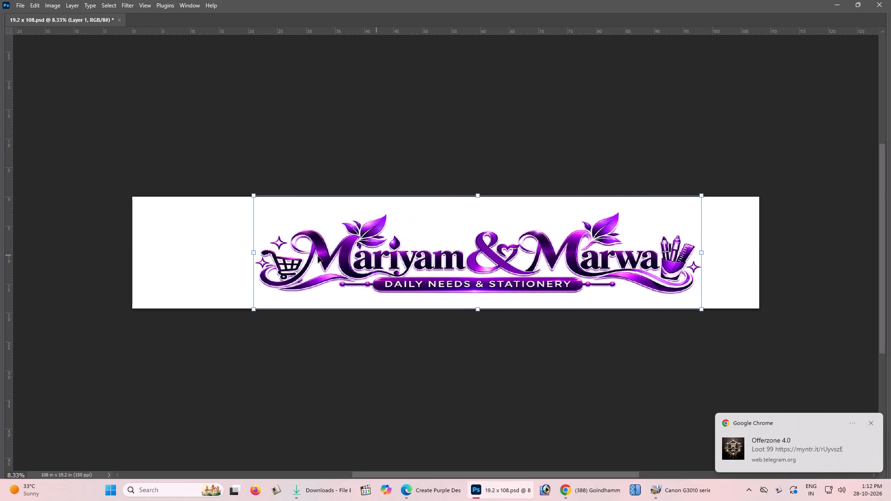
pyautogui.keyDown('shift'); pyautogui.moveTo(254, 252); pyautogui.dragTo(189, 252); pyautogui.keyUp('shift')
pyautogui.press('Return')
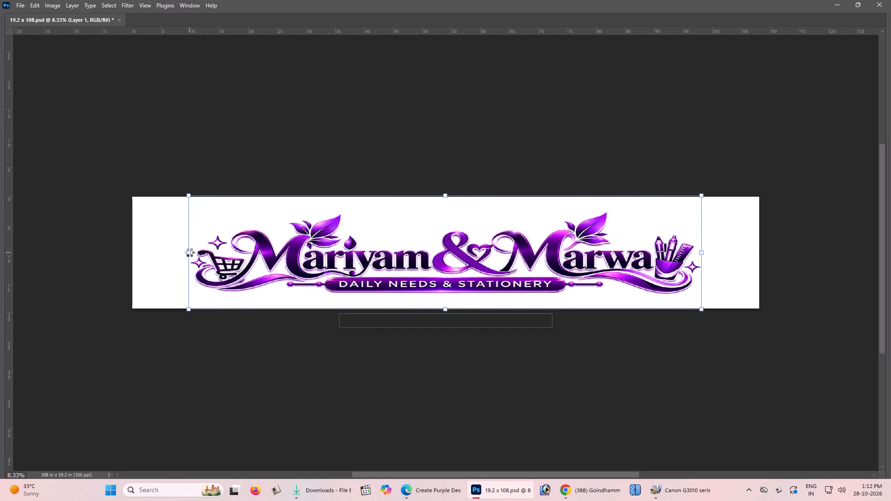
# Select the entire canvas, align the logo layer to its horizontal centre, and clear the selection.
pyautogui.hotkey('ctrl', '-')
pyautogui.press('Tab')
pyautogui.press('Tab')
pyautogui.hotkey('ctrl', 'a')
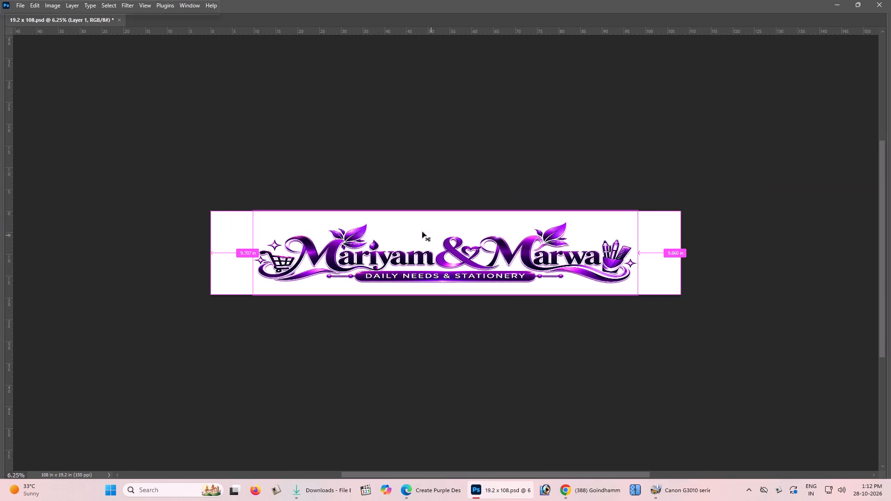
pyautogui.press('Tab')
pyautogui.click(307, 21)
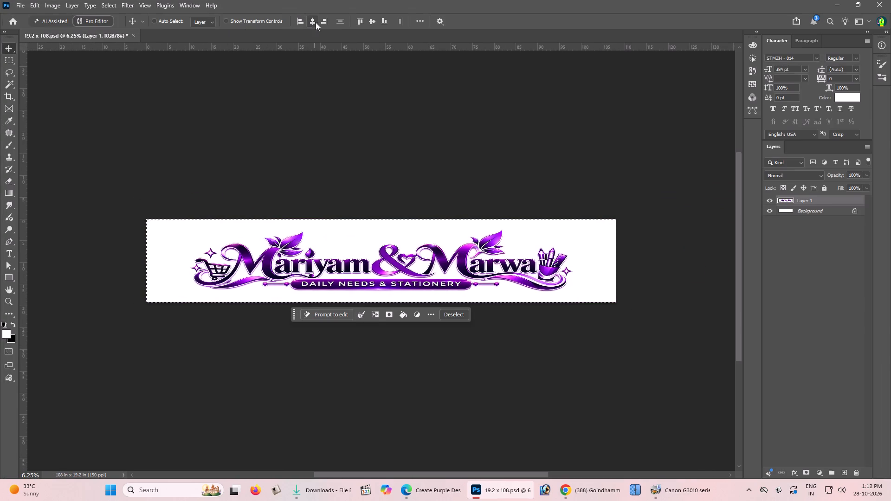
pyautogui.press('Tab')
pyautogui.press('m')
pyautogui.tripleClick(602, 218)
pyautogui.press('v')
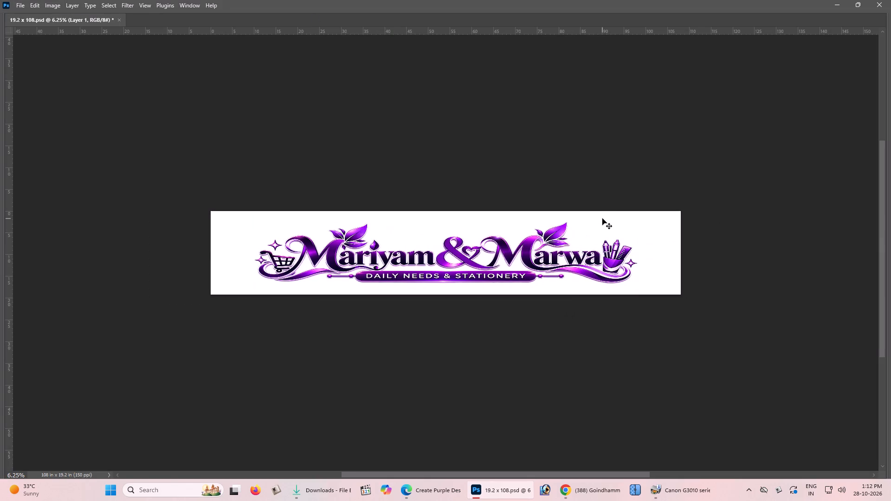
# Scale the logo up about its centre to about 102 in wide so it nearly fills the banner.
pyautogui.hotkey('ctrl', '+')
pyautogui.hotkey('ctrl', 't')
pyautogui.keyDown('alt'); pyautogui.moveTo(701, 192); pyautogui.dragTo(743, 190); pyautogui.keyUp('alt')
pyautogui.press('Return')
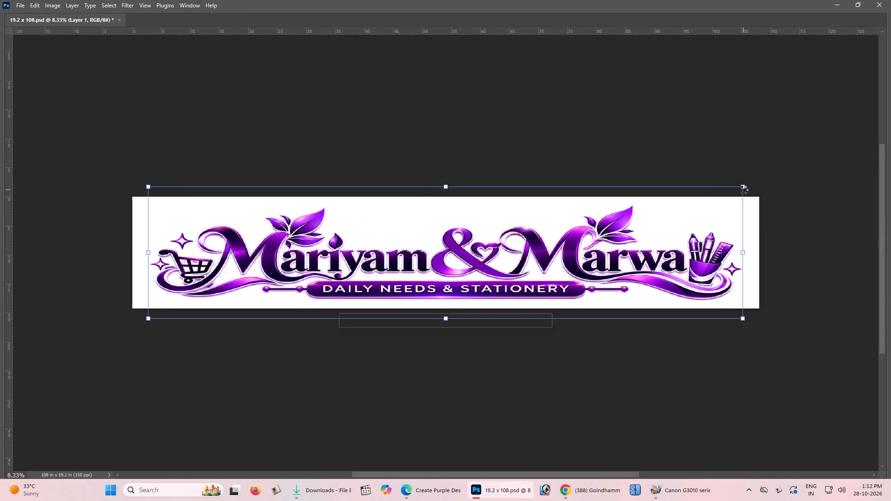
# Check the enlarged logo's fit on the whole banner and examine its lettering close up.
pyautogui.hotkey('ctrl', '-')
pyautogui.press('Tab')
pyautogui.press('Tab')
pyautogui.hotkey('ctrl', '-')
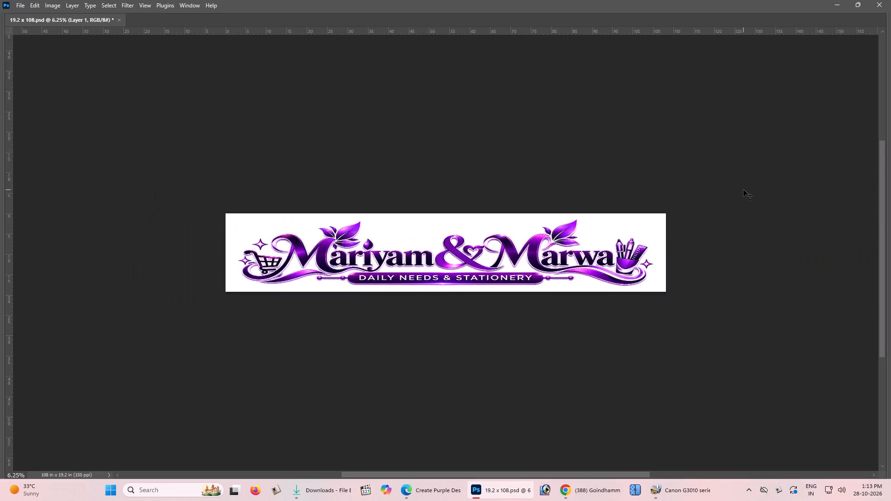
pyautogui.hotkey('ctrl', '+')
pyautogui.hotkey('ctrl', '+')
pyautogui.hotkey('ctrl', '+')
pyautogui.hotkey('ctrl', '+')
pyautogui.hotkey('ctrl', '+')
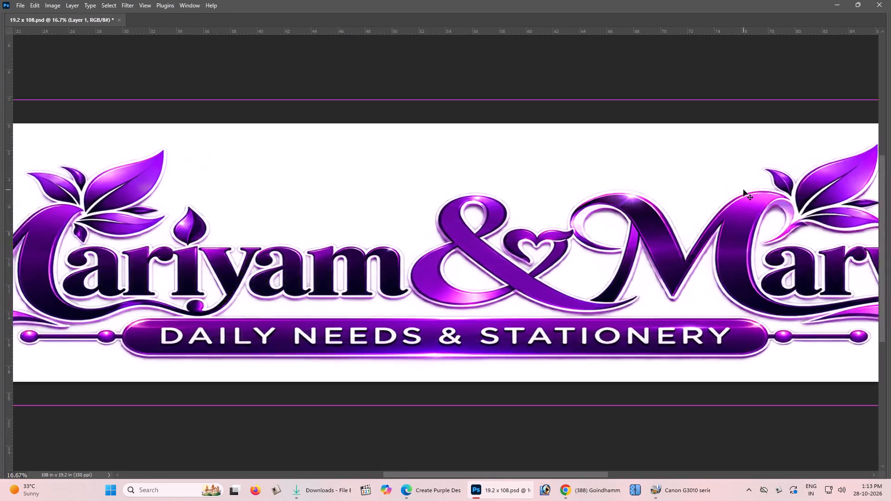
# Fill the Background layer with light lilac e5afff, based on the purple sampled from the logo's swirl.
pyautogui.hotkey('ctrl', '-')
pyautogui.hotkey('ctrl', '-')
pyautogui.hotkey('ctrl', '-')
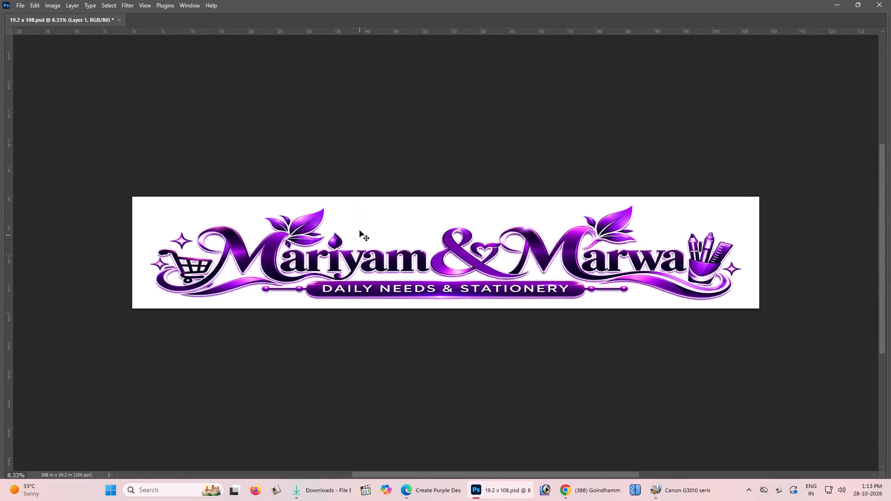
pyautogui.rightClick(379, 207)
pyautogui.click(387, 208)
pyautogui.press('Tab')
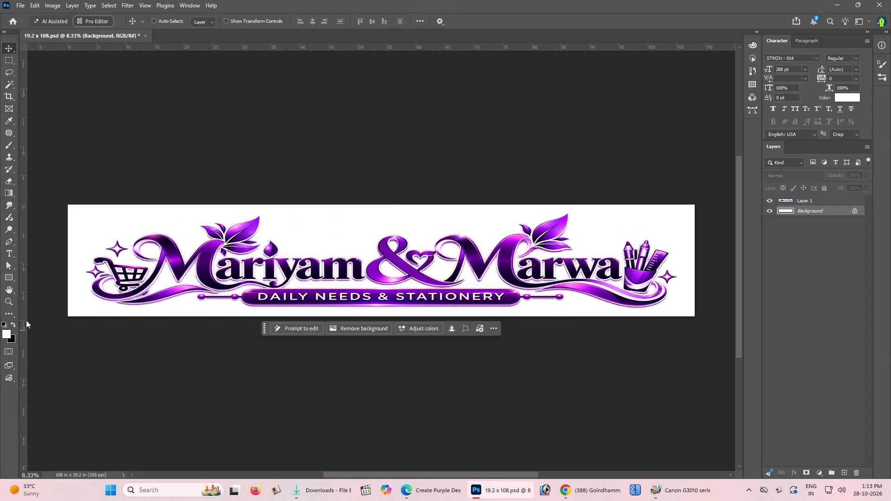
pyautogui.click(7, 331)
pyautogui.click(161, 293)
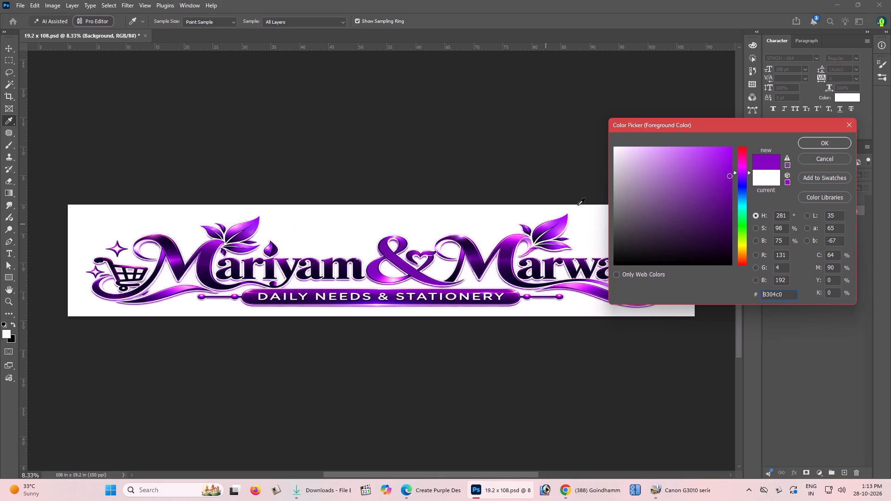
pyautogui.moveTo(667, 165); pyautogui.dragTo(651, 139)
pyautogui.press('Return')
pyautogui.hotkey('alt', 'shift', 'BackSpace')
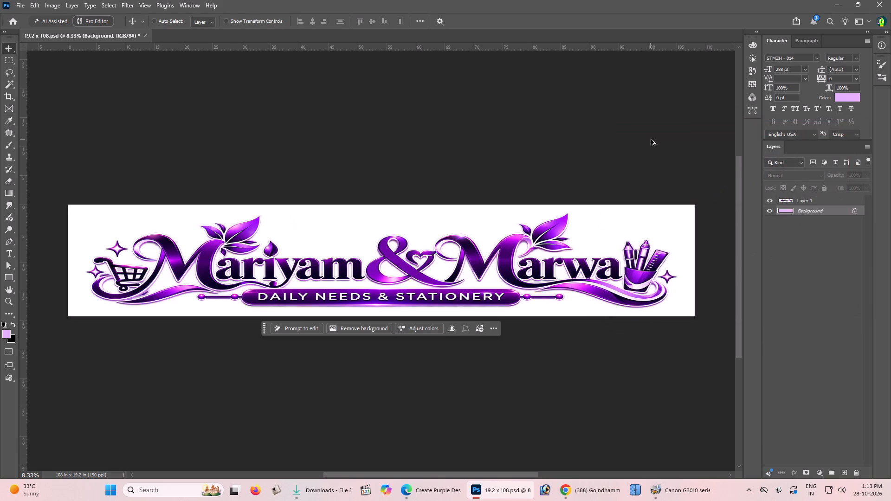
pyautogui.press('Tab')
pyautogui.press('Tab')
# Refill the Background layer with the paler lilac eac4fc and look over the whole banner.
pyautogui.click(6, 333)
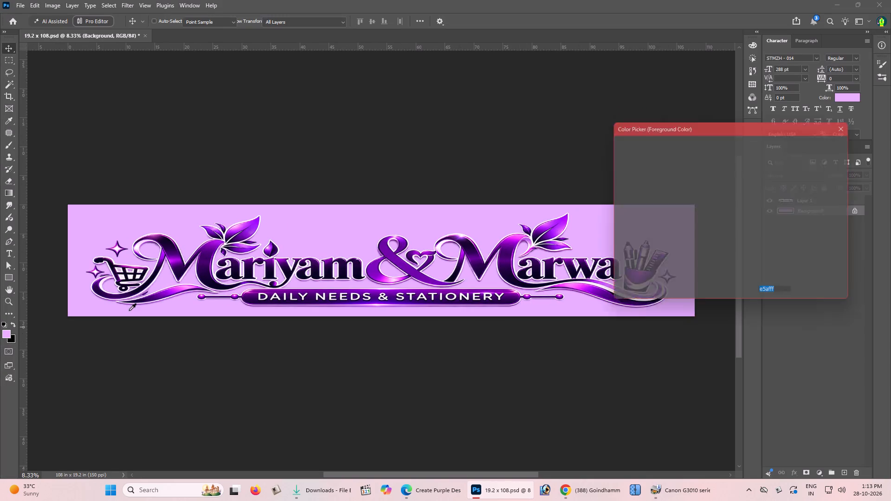
pyautogui.click(642, 148)
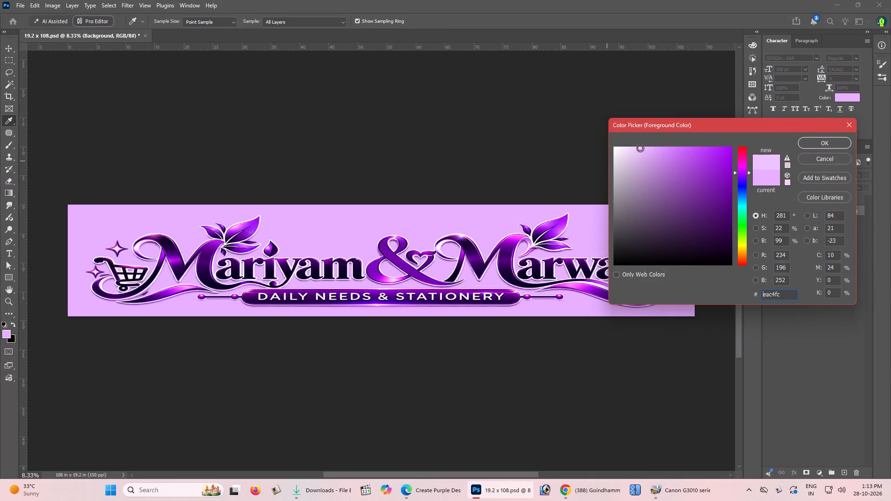
pyautogui.press('Return')
pyautogui.hotkey('alt', 'shift', 'BackSpace')
pyautogui.press('Tab')
pyautogui.scroll(2, 633, 146)
pyautogui.scroll(-2, 618, 121)
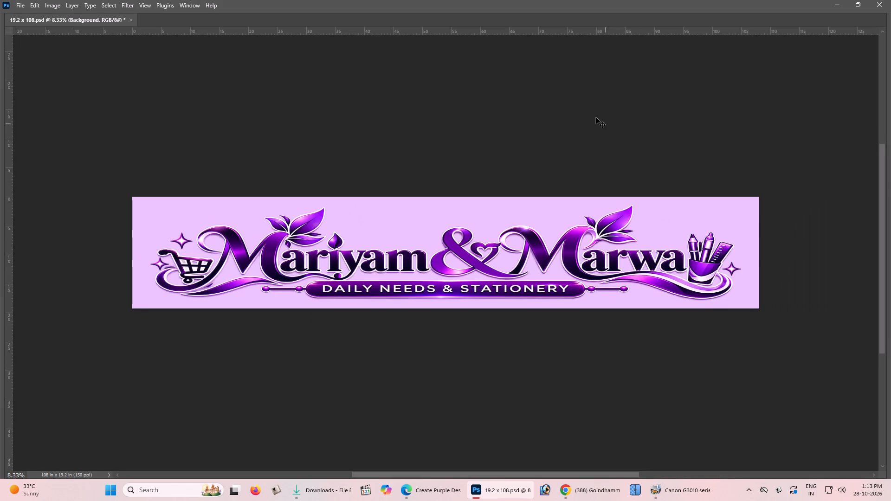
pyautogui.scroll(-2, 596, 117)
pyautogui.scroll(1, 632, 197)
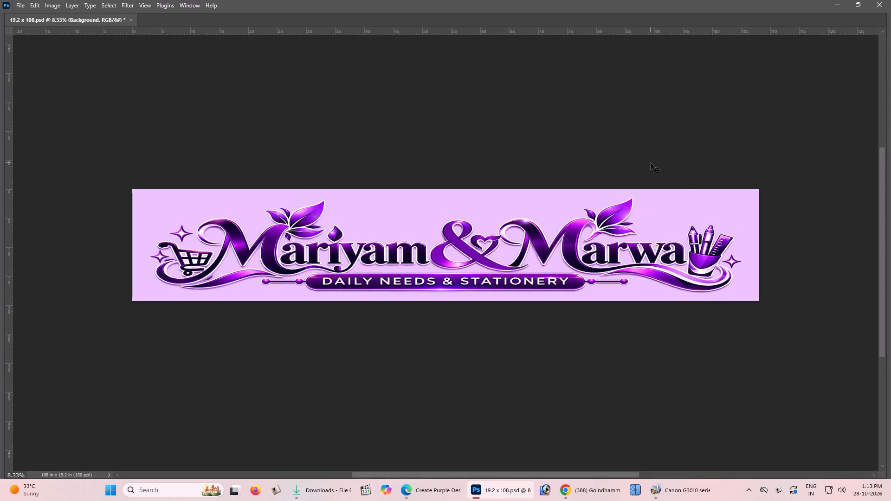
pyautogui.scroll(2, 618, 203)
pyautogui.scroll(-2, 590, 248)
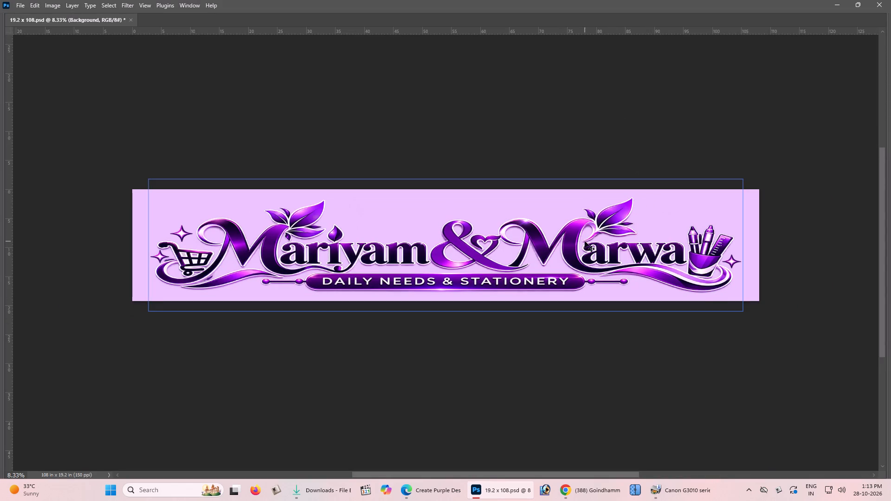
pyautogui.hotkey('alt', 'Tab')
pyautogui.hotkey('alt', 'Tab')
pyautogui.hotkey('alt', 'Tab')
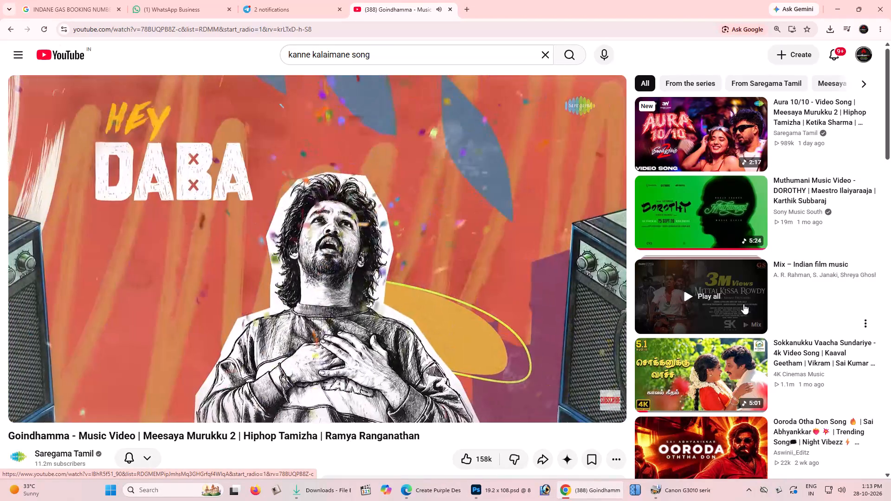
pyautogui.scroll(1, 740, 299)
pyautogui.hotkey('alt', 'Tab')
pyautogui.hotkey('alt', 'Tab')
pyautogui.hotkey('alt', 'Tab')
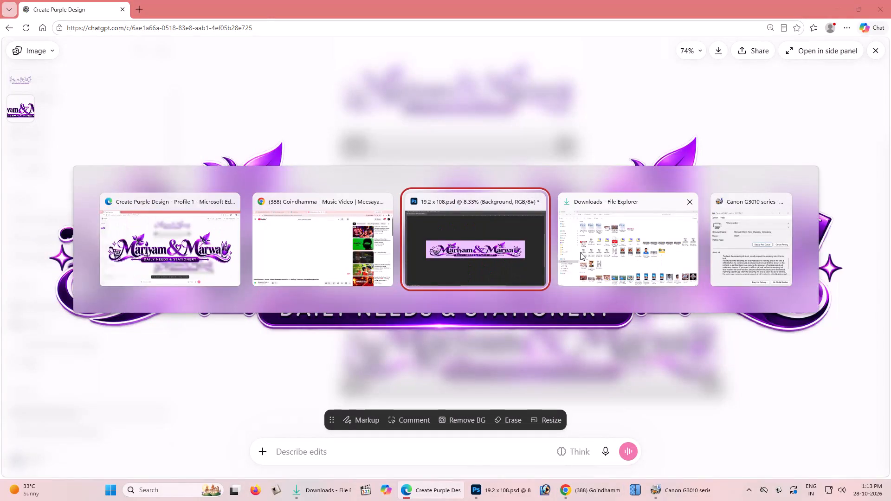
# Switch to File Explorer and close its Downloads window.
pyautogui.hotkey('alt', 'Tab')
pyautogui.keyDown('alt'); pyautogui.click(637, 257); pyautogui.keyUp('alt')
pyautogui.hotkey('alt', 'Tab')
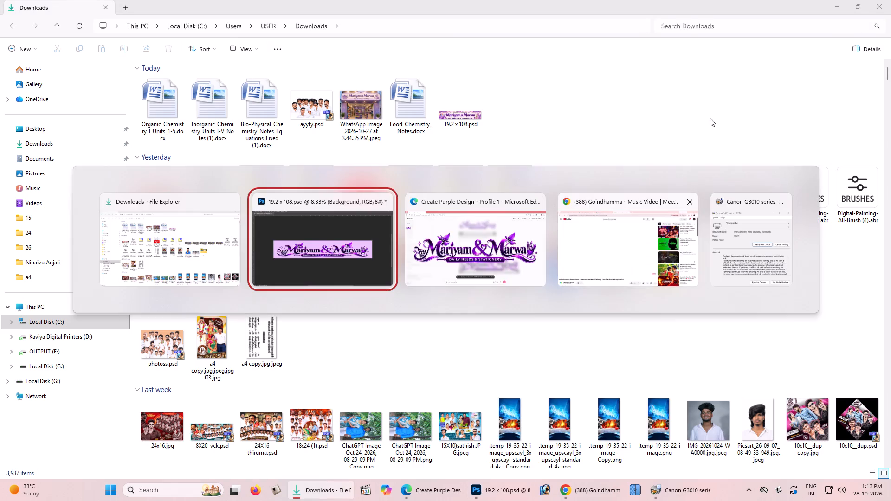
pyautogui.hotkey('alt', 'Tab')
pyautogui.click(890, 0)
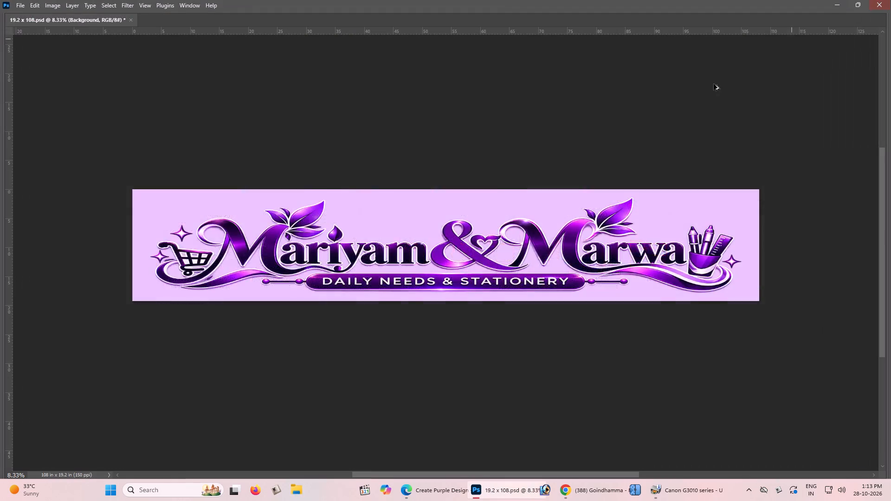
# Switch to Chrome and close the Indane gas booking search tab.
pyautogui.hotkey('alt', 'Tab')
pyautogui.keyDown('alt'); pyautogui.click(554, 251); pyautogui.keyUp('alt')
pyautogui.click(114, 0)
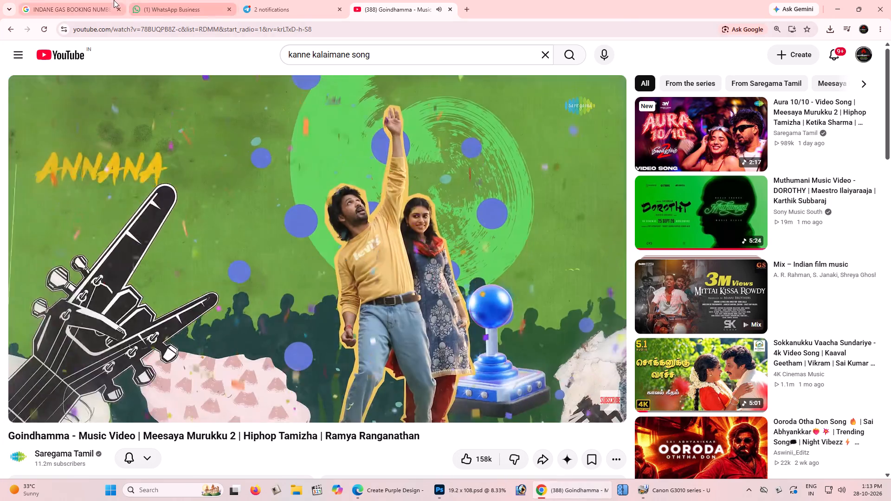
pyautogui.click(116, 7)
# Look over the open WhatsApp and Telegram chats and open Pinterest in a new tab.
pyautogui.moveTo(133, 7); pyautogui.dragTo(122, 7)
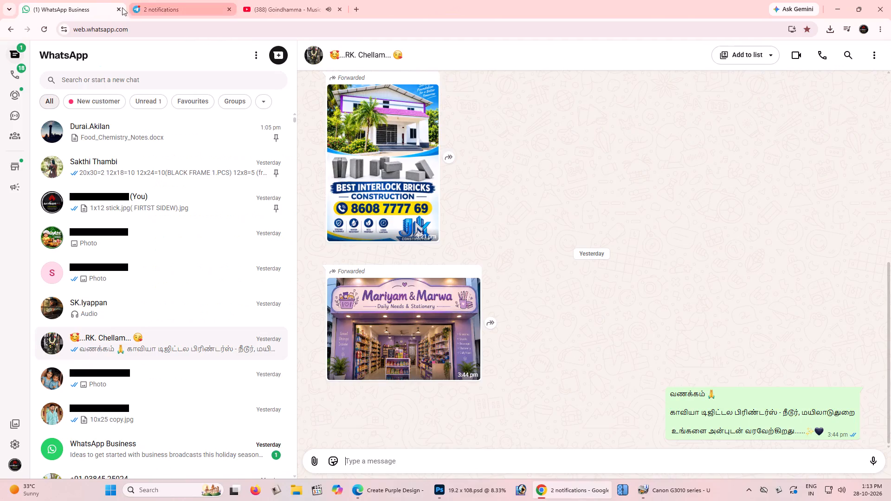
pyautogui.moveTo(122, 7); pyautogui.dragTo(128, 7)
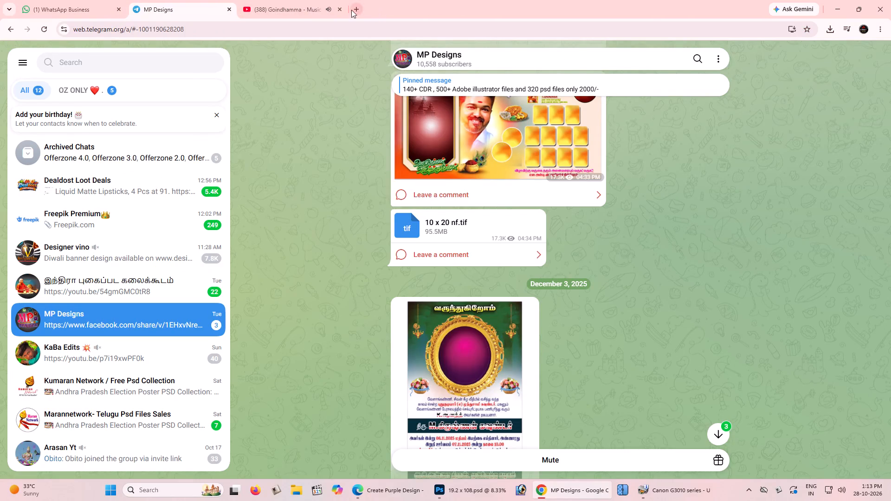
pyautogui.click(351, 10)
pyautogui.click(458, 284)
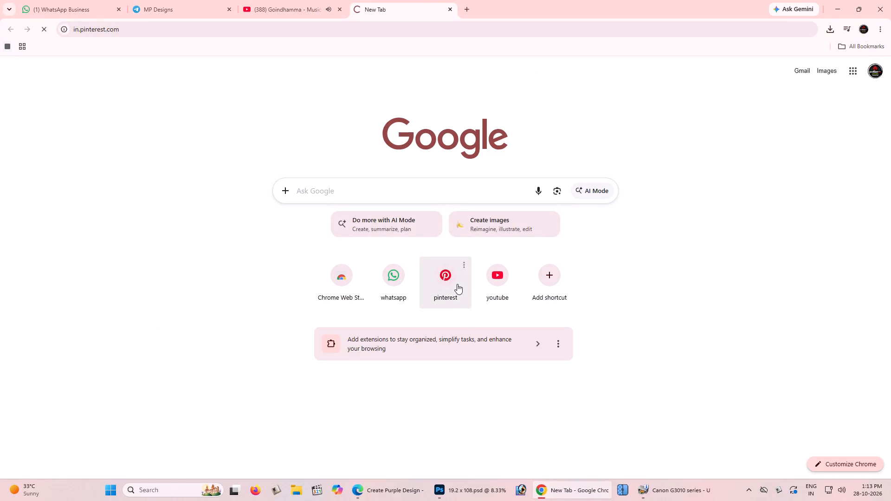
# Switch back to the Goindhamma music video on YouTube.
pyautogui.click(261, 0)
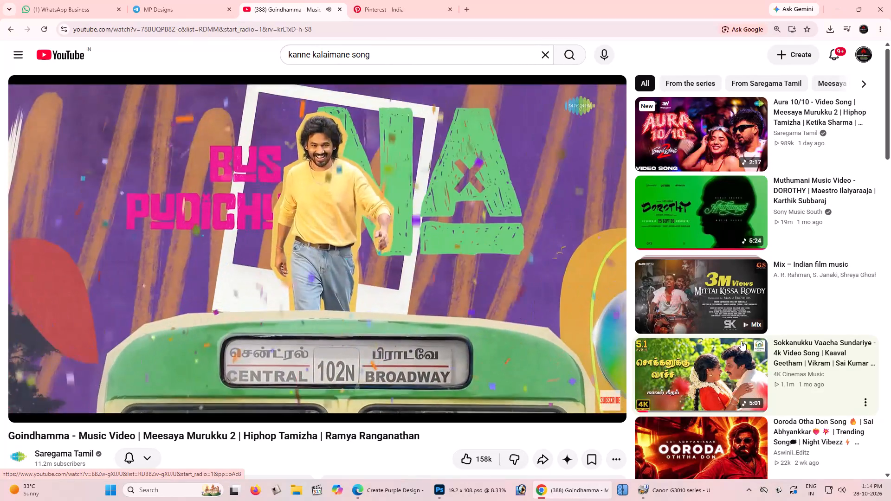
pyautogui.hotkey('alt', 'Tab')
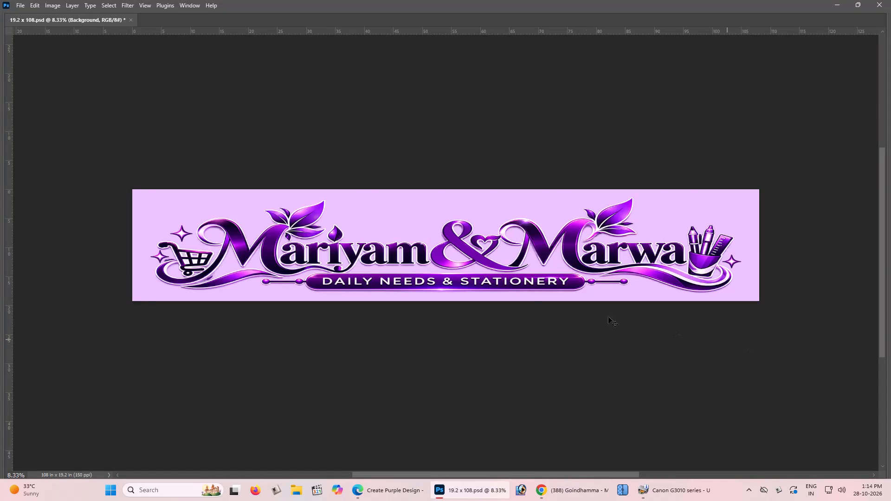
# Switch to Pinterest in Chrome and browse the home feed for background artwork ideas.
pyautogui.hotkey('alt', 'Tab')
pyautogui.hotkey('alt', 'Tab')
pyautogui.keyDown('alt'); pyautogui.click(372, 259); pyautogui.keyUp('alt')
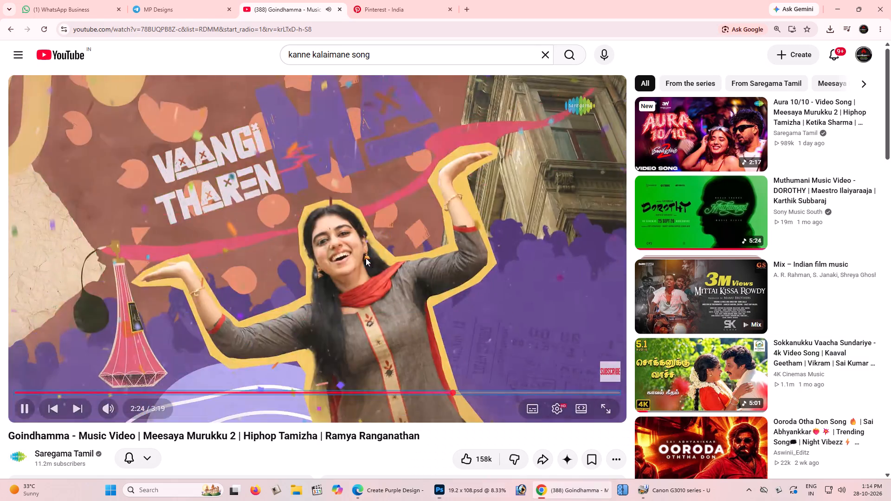
pyautogui.click(401, 0)
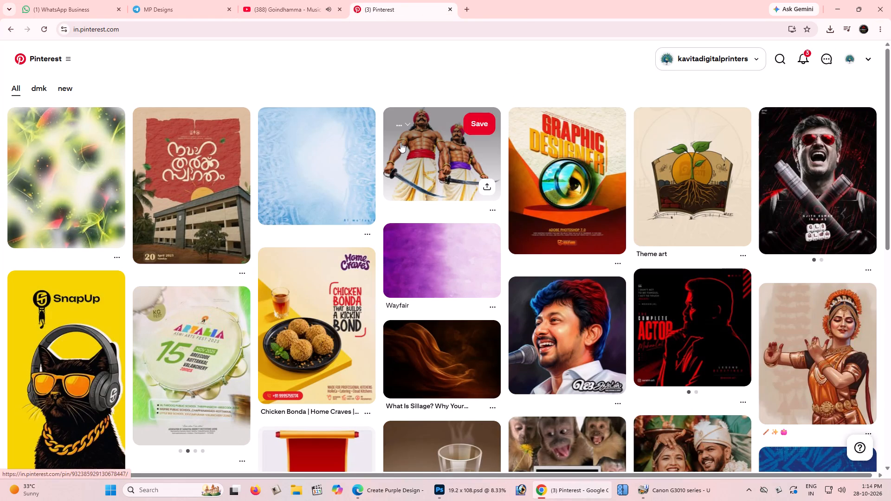
pyautogui.scroll(-4, 400, 142)
pyautogui.scroll(-1, 487, 126)
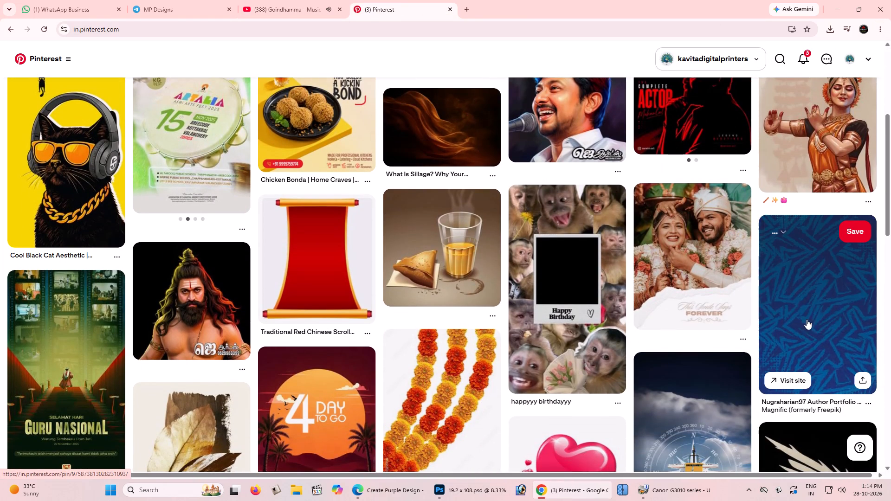
pyautogui.scroll(-7, 768, 268)
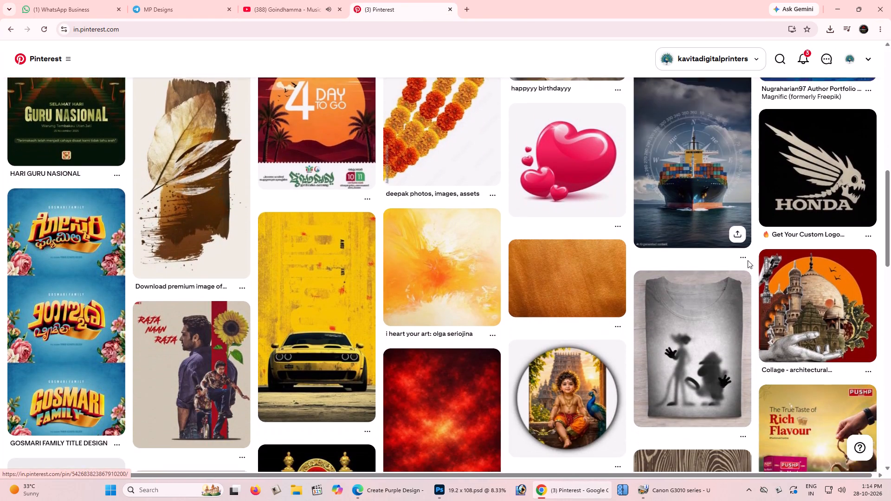
pyautogui.scroll(-7, 726, 221)
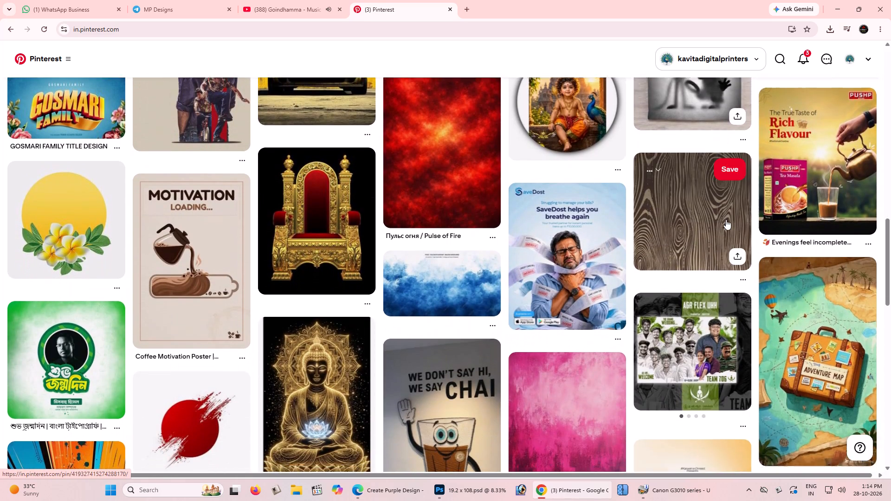
pyautogui.scroll(-5, 726, 219)
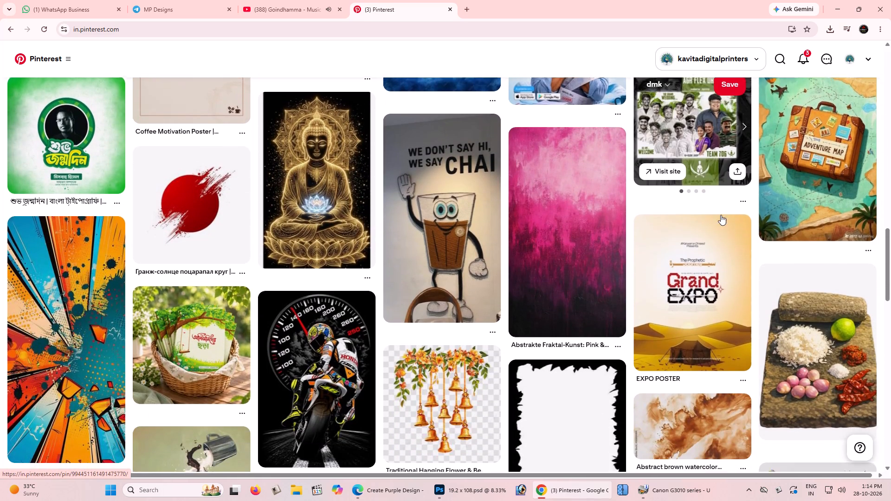
pyautogui.scroll(-4, 721, 215)
# Browse the recommended videos on YouTube and play the Maryan "Kadal Raasa Naan" lyric video.
pyautogui.click(268, 0)
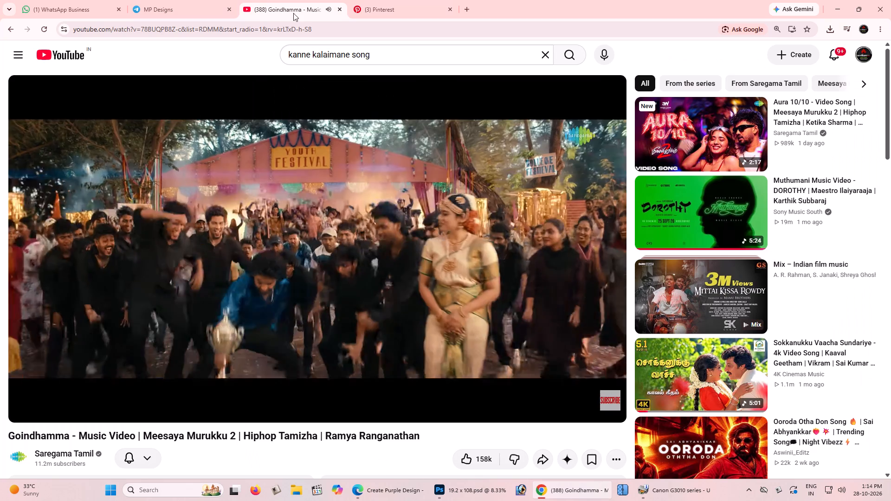
pyautogui.scroll(-3, 776, 186)
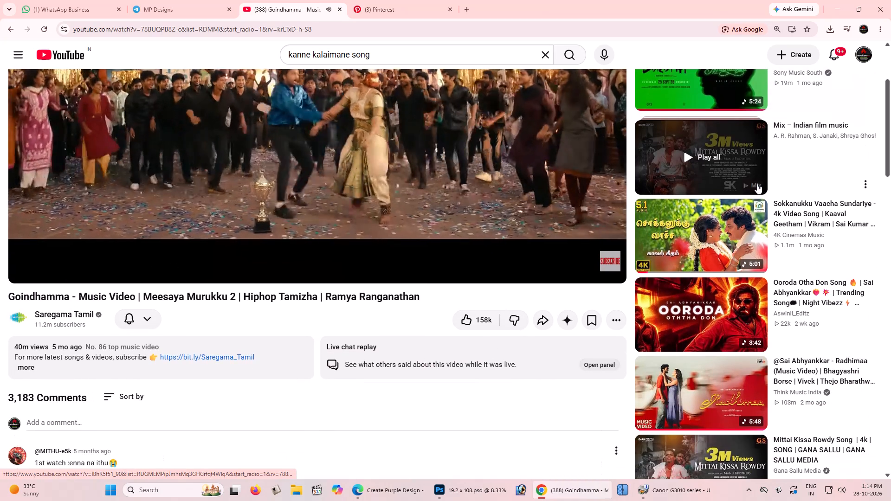
pyautogui.scroll(-10, 756, 184)
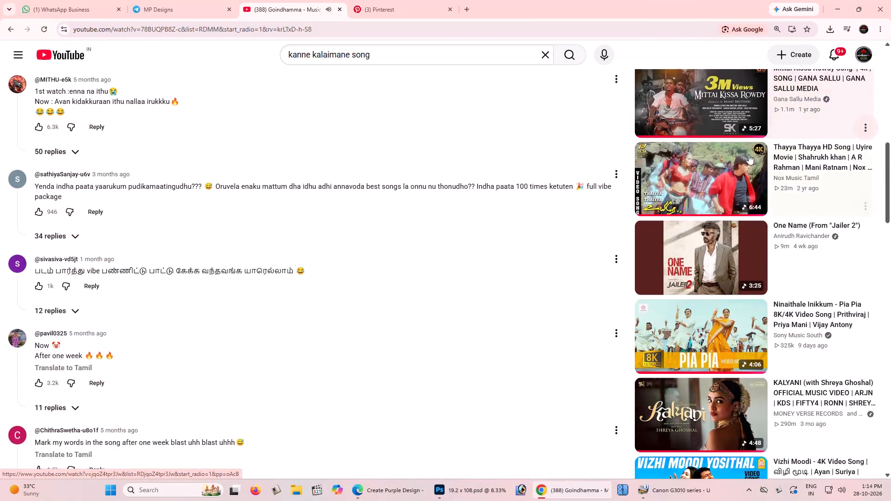
pyautogui.scroll(-4, 749, 154)
pyautogui.scroll(-3, 730, 189)
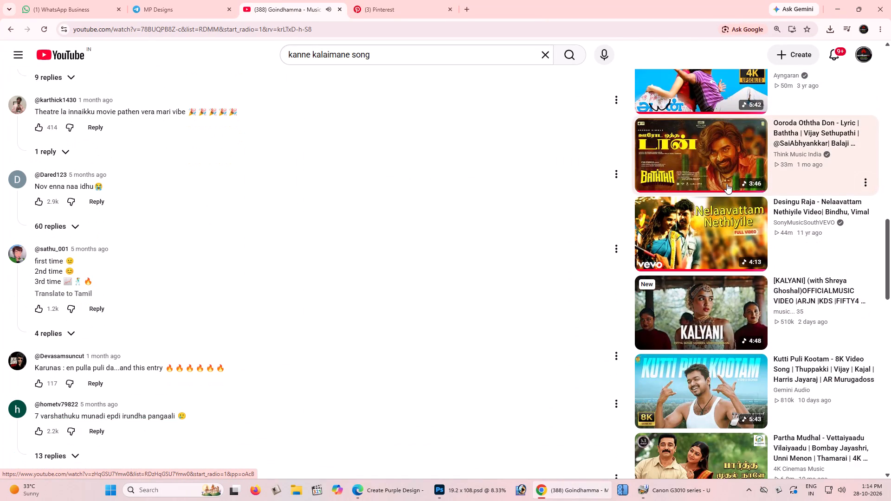
pyautogui.scroll(-5, 727, 184)
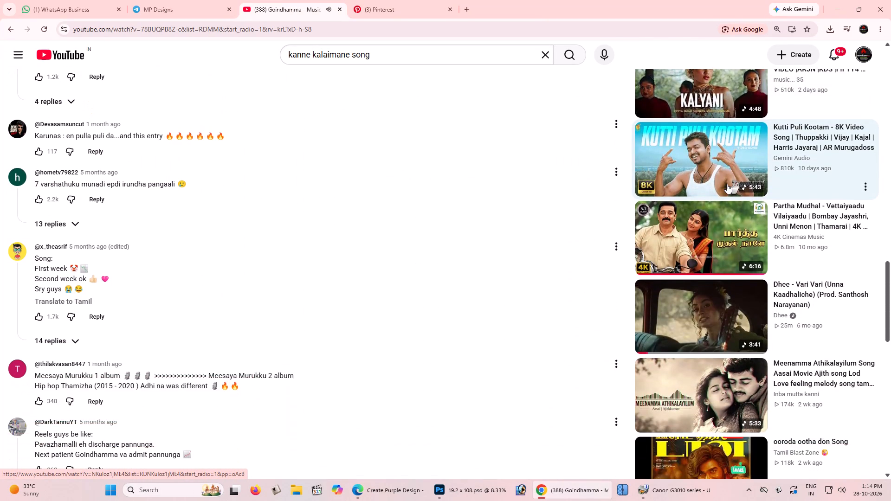
pyautogui.scroll(-7, 727, 184)
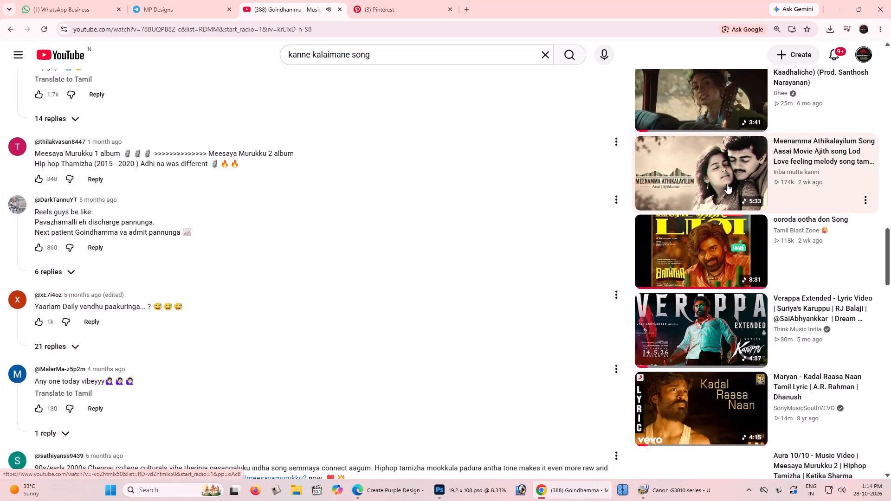
pyautogui.scroll(-2, 727, 184)
pyautogui.click(727, 184)
# Return to the Pinterest feed, view the green-and-white watercolour background pin, and go back to the feed.
pyautogui.hotkey('alt', 'Tab')
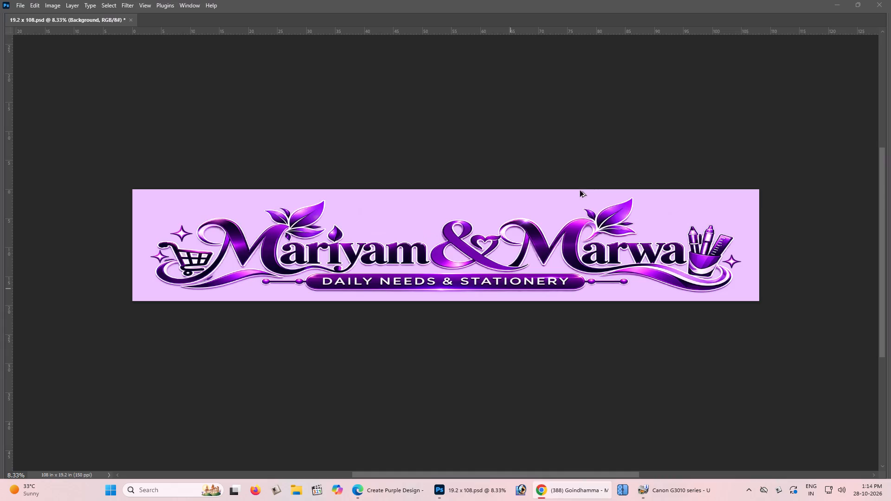
pyautogui.hotkey('alt', 'Tab')
pyautogui.click(394, 0)
pyautogui.scroll(-6, 510, 295)
pyautogui.scroll(4, 504, 287)
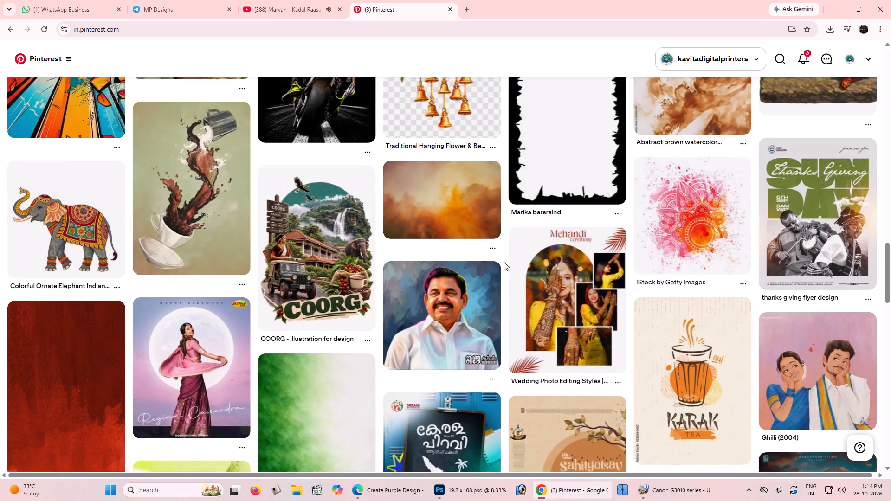
pyautogui.scroll(-6, 504, 262)
pyautogui.click(328, 171)
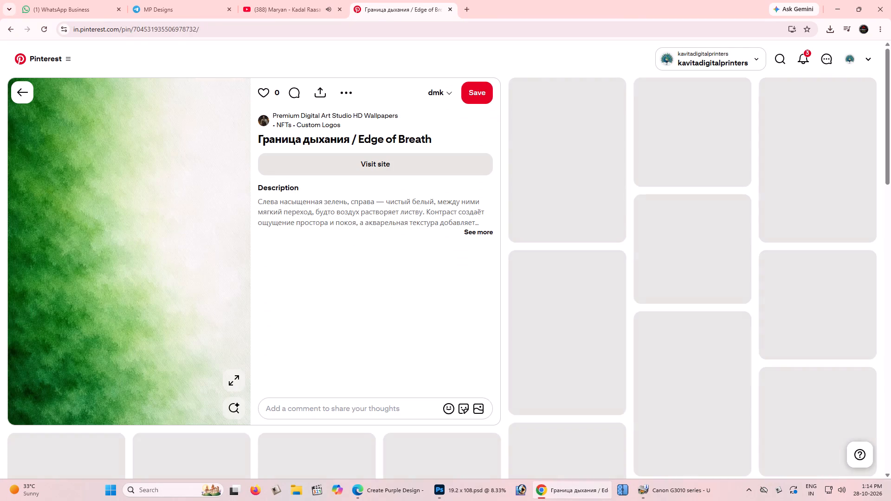
pyautogui.moveTo(411, 221); pyautogui.dragTo(416, 222)
pyautogui.scroll(-1, 335, 254)
pyautogui.scroll(3, 334, 235)
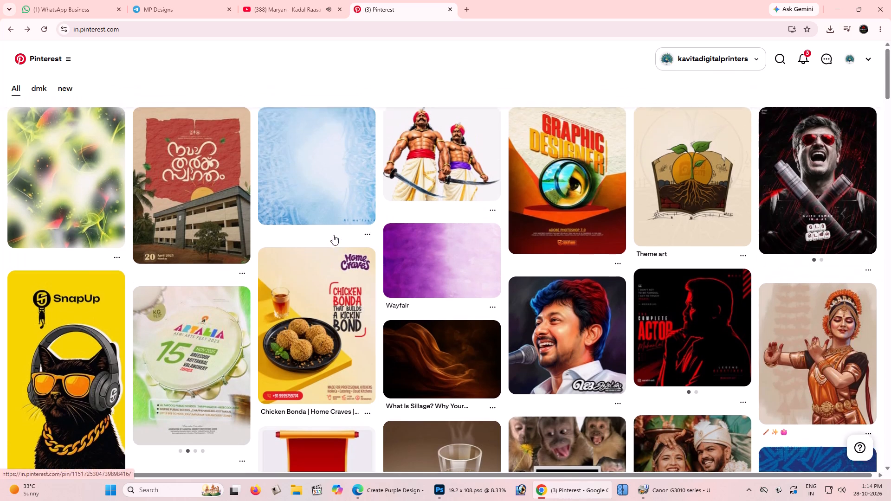
# Open Wayfair's purple ombre texture pin from the Pinterest home feed.
pyautogui.scroll(-5, 333, 235)
pyautogui.scroll(4, 333, 233)
pyautogui.click(426, 231)
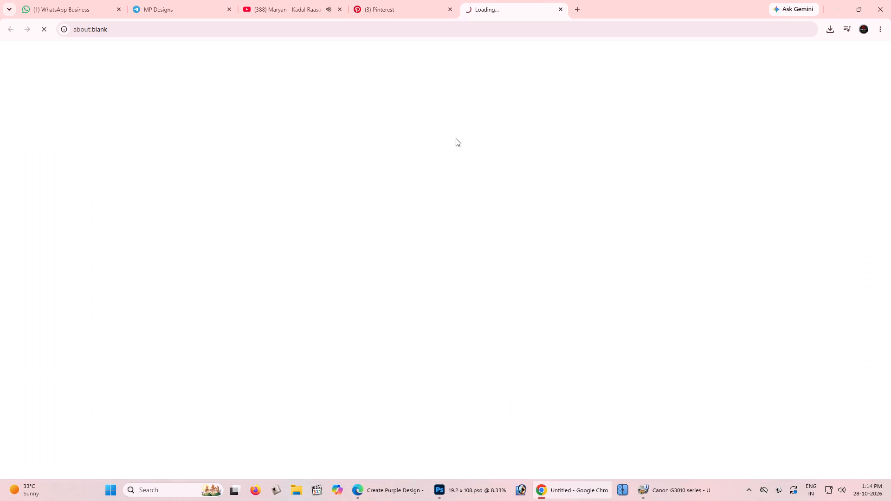
pyautogui.click(464, 210)
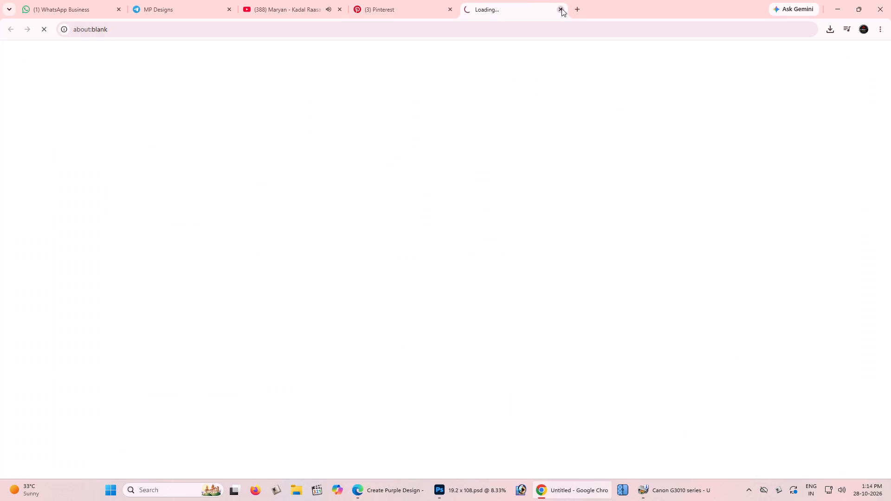
pyautogui.click(562, 8)
pyautogui.click(415, 206)
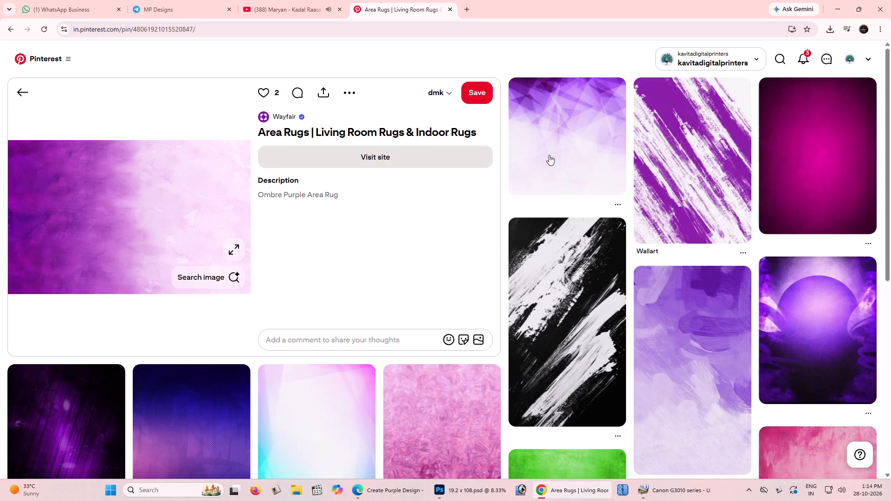
# Open the purple-and-white geometric polygon pin and look through its related background designs.
pyautogui.click(576, 149)
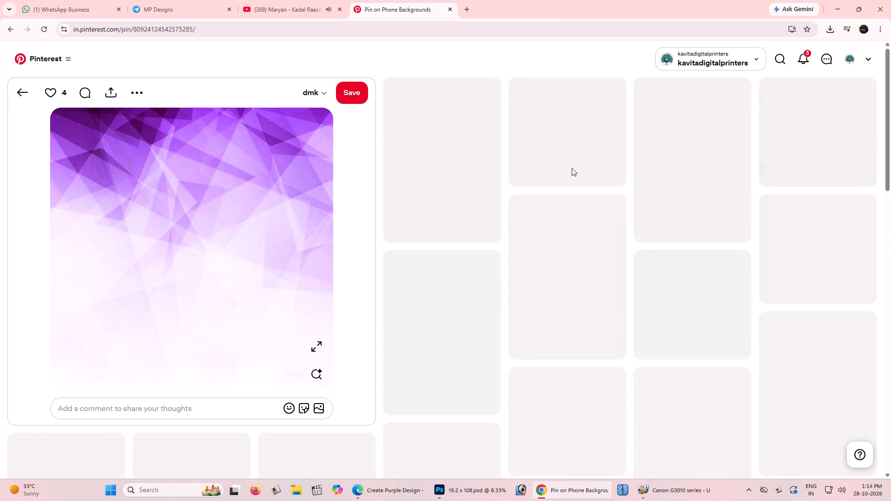
pyautogui.scroll(-2, 436, 173)
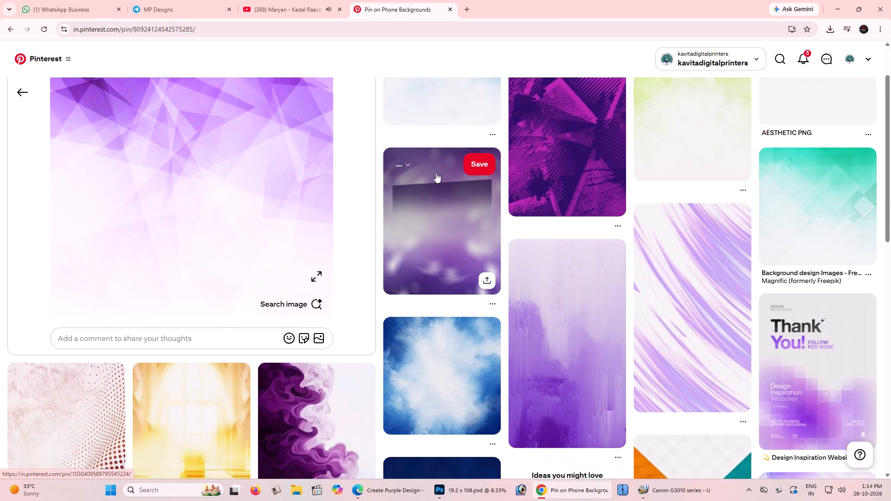
pyautogui.scroll(-3, 436, 173)
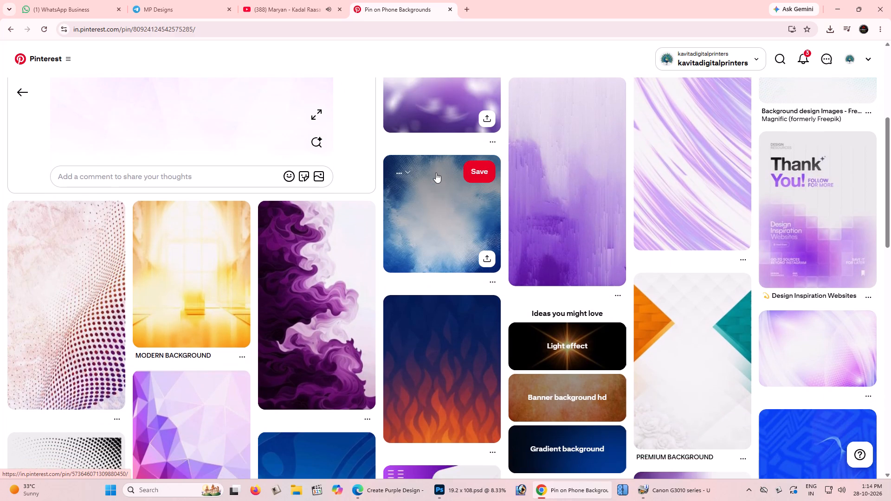
pyautogui.scroll(-6, 436, 173)
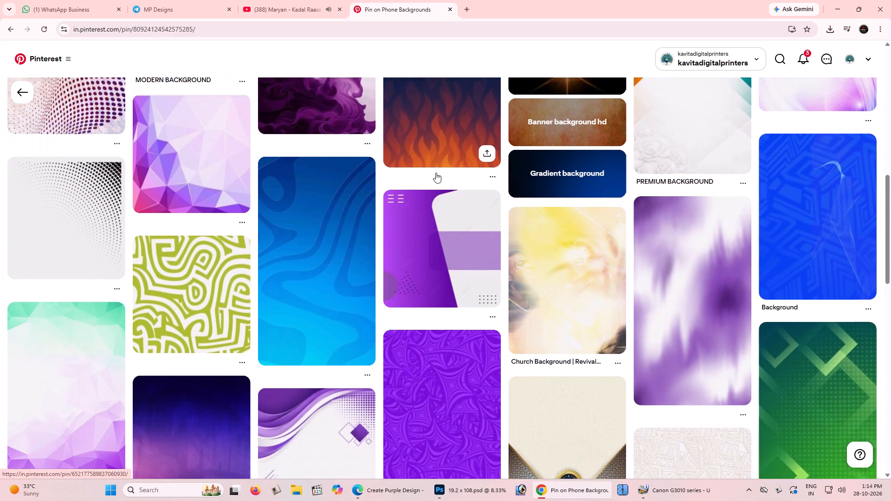
pyautogui.scroll(-2, 436, 173)
pyautogui.scroll(6, 436, 173)
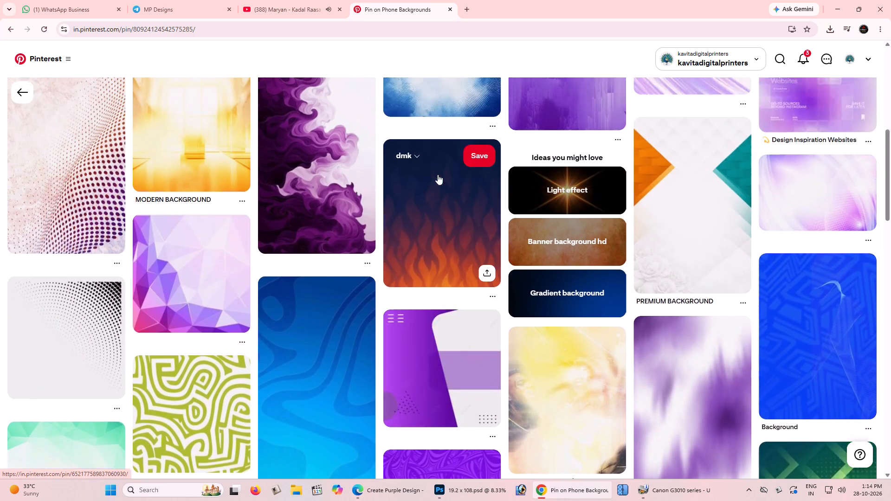
pyautogui.scroll(3, 438, 174)
pyautogui.scroll(-10, 423, 183)
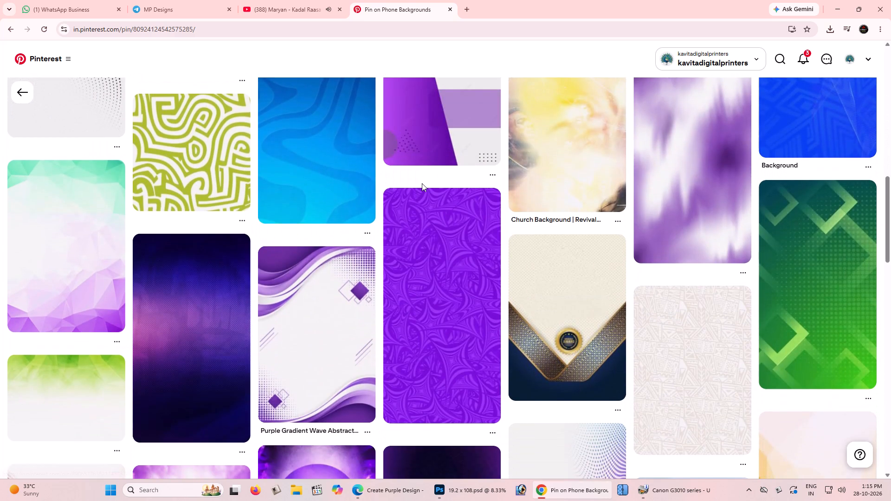
pyautogui.scroll(-4, 422, 183)
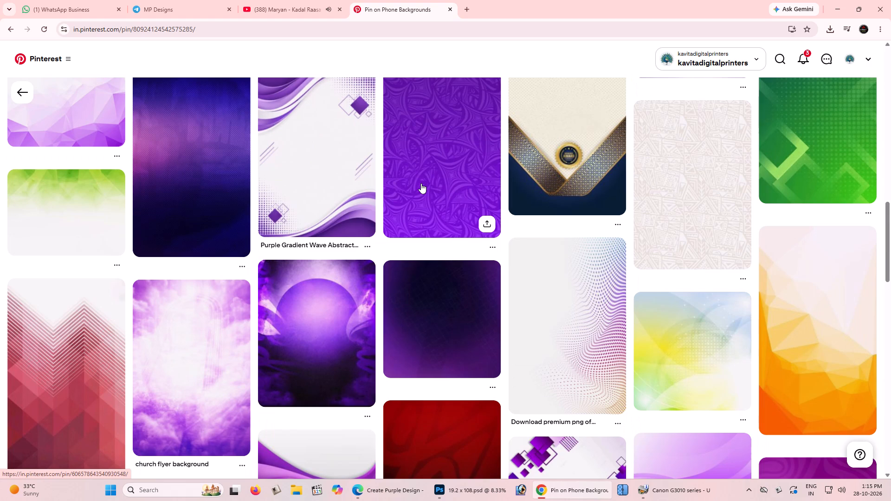
pyautogui.scroll(10, 377, 216)
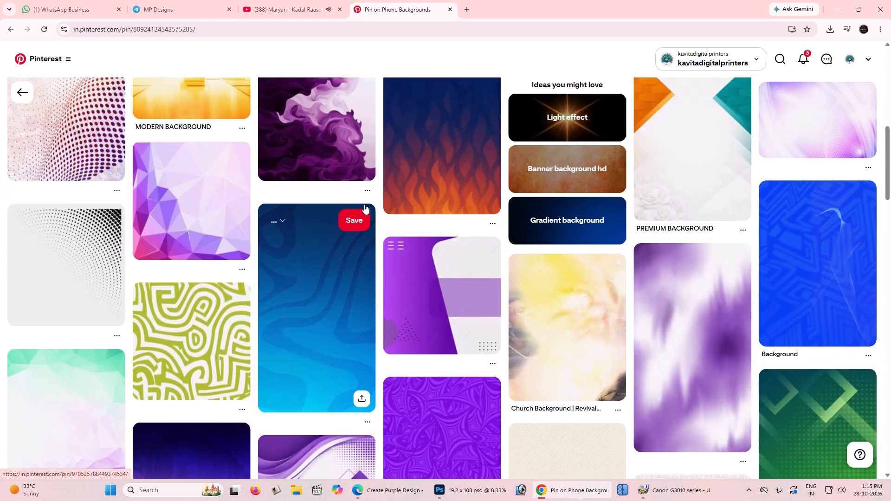
pyautogui.scroll(8, 364, 204)
pyautogui.scroll(3, 301, 229)
# Copy the purple geometric background image from the pin and paste it into the 19.2 x 108 banner in Photoshop.
pyautogui.rightClick(188, 230)
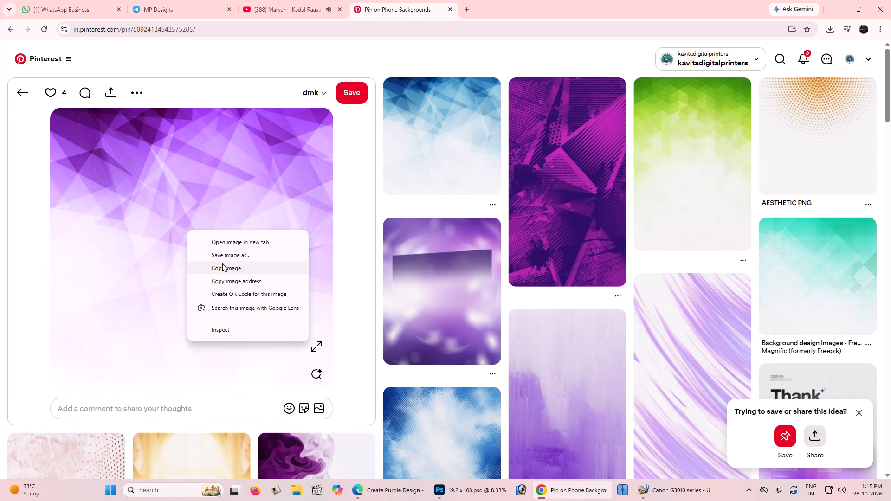
pyautogui.click(222, 263)
pyautogui.rightClick(206, 220)
pyautogui.click(224, 260)
pyautogui.rightClick(200, 226)
pyautogui.click(222, 266)
pyautogui.rightClick(213, 238)
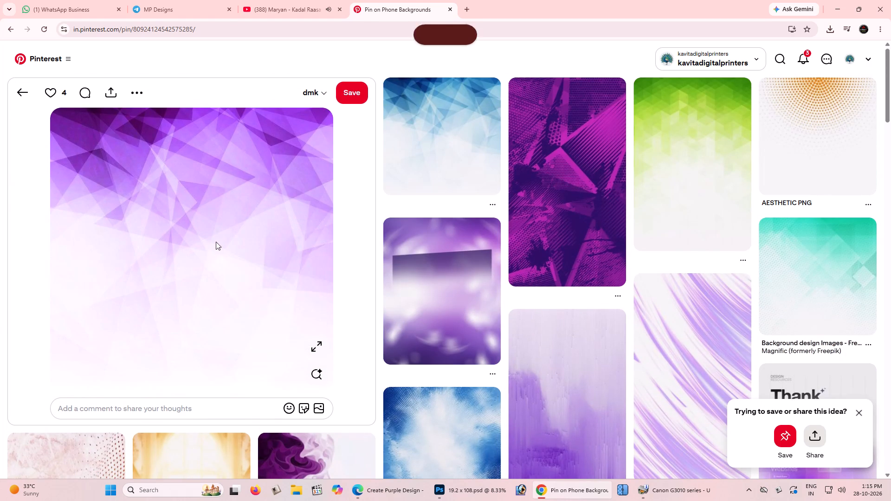
pyautogui.click(229, 276)
pyautogui.rightClick(211, 234)
pyautogui.click(226, 276)
pyautogui.hotkey('alt', 'Tab')
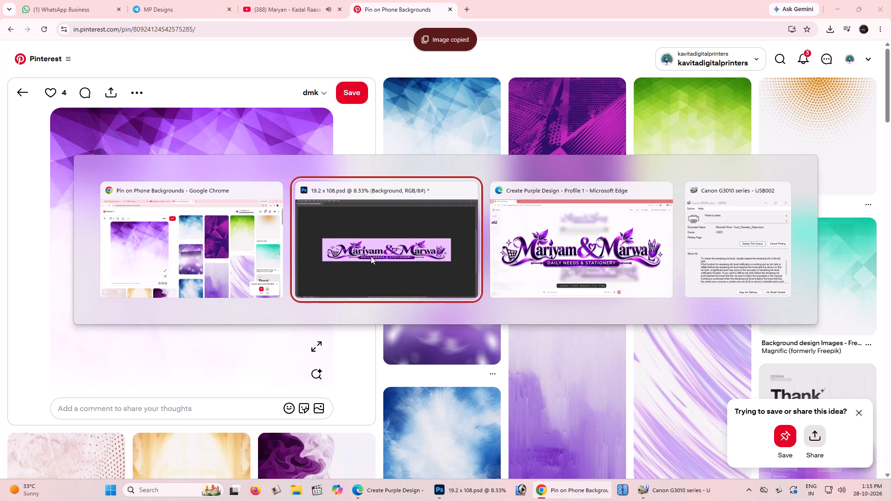
pyautogui.hotkey('ctrl', 'v')
# Rotate the pasted geometric texture 90° clockwise.
pyautogui.hotkey('ctrl', '-')
pyautogui.hotkey('ctrl', '-')
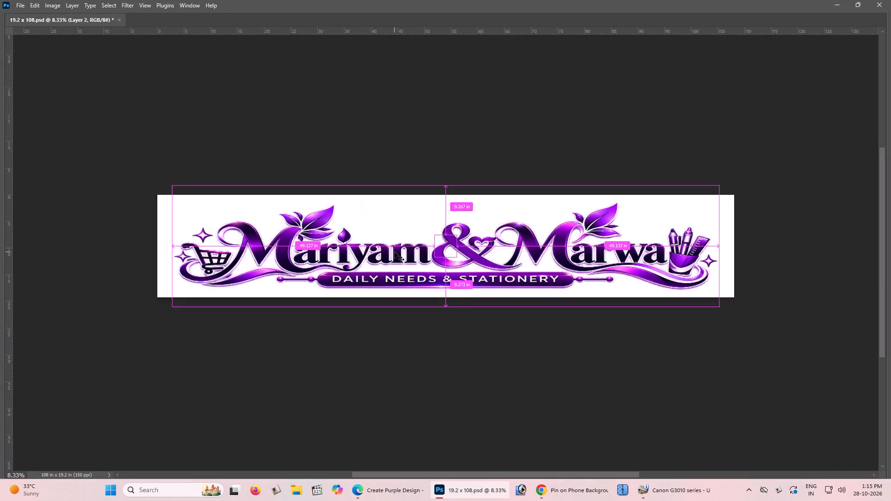
pyautogui.hotkey('ctrl', '+')
pyautogui.hotkey('ctrl', '+')
pyautogui.hotkey('ctrl', '+')
pyautogui.hotkey('ctrl', 'r')
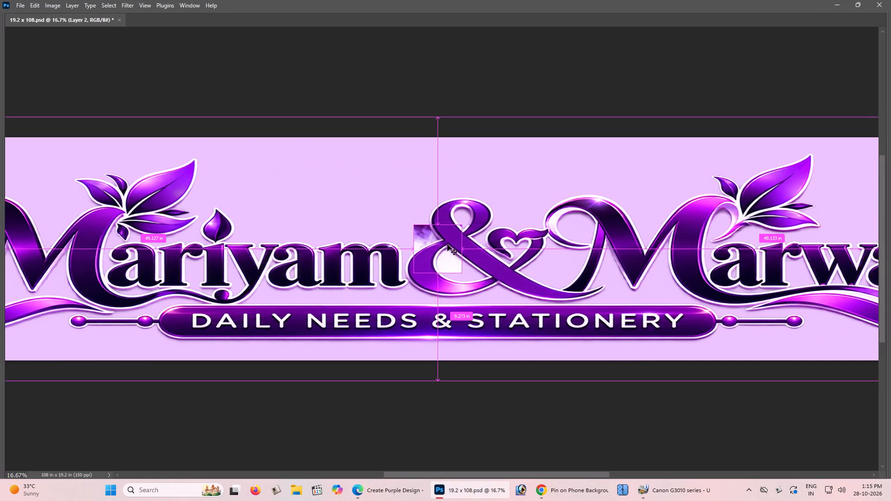
pyautogui.rightClick(427, 239)
pyautogui.click(438, 213)
pyautogui.hotkey('ctrl', 't')
pyautogui.rightClick(437, 218)
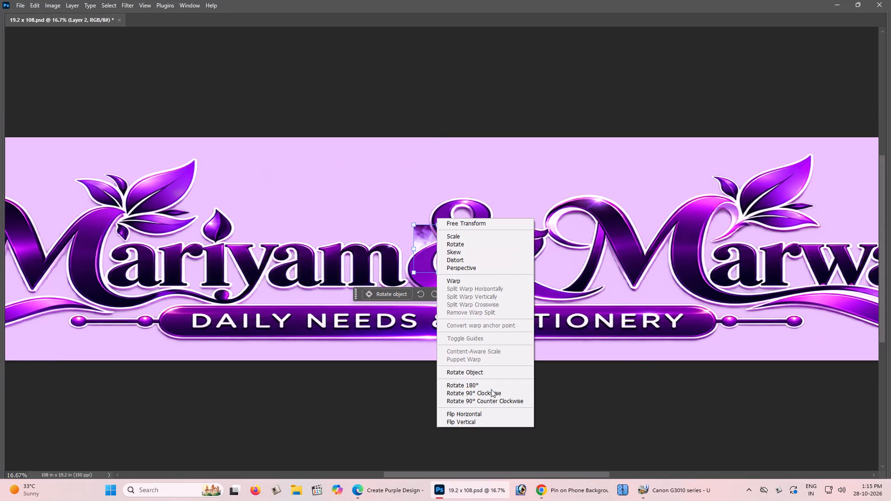
pyautogui.click(491, 395)
# Move the texture to the banner's right end behind the pencil cup and enlarge it to cover the full banner height.
pyautogui.moveTo(444, 241); pyautogui.dragTo(310, 188)
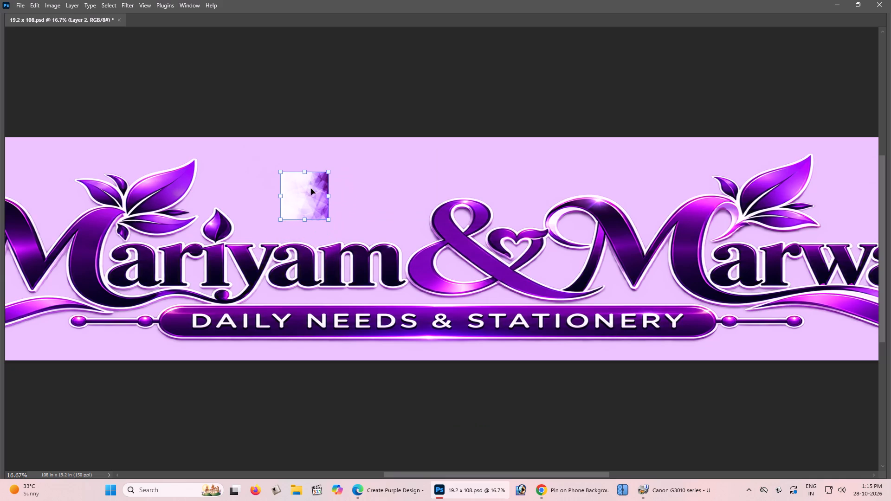
pyautogui.press('space')
pyautogui.moveTo(381, 195); pyautogui.dragTo(313, 195)
pyautogui.click(310, 195)
pyautogui.moveTo(249, 193); pyautogui.dragTo(257, 194)
pyautogui.moveTo(169, 192); pyautogui.dragTo(741, 239)
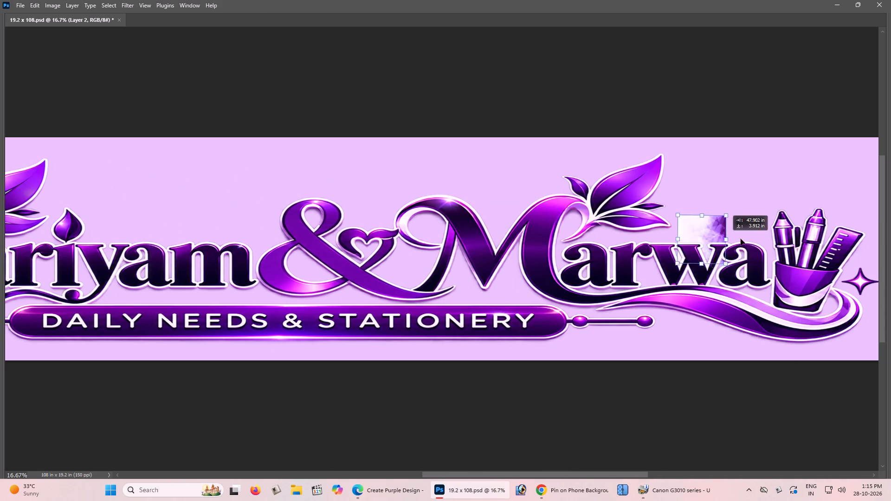
pyautogui.moveTo(741, 239); pyautogui.dragTo(746, 239)
pyautogui.press('space')
pyautogui.press('space')
pyautogui.press('space')
pyautogui.moveTo(743, 239); pyautogui.dragTo(649, 239)
pyautogui.click(615, 239)
pyautogui.moveTo(477, 248); pyautogui.dragTo(531, 271)
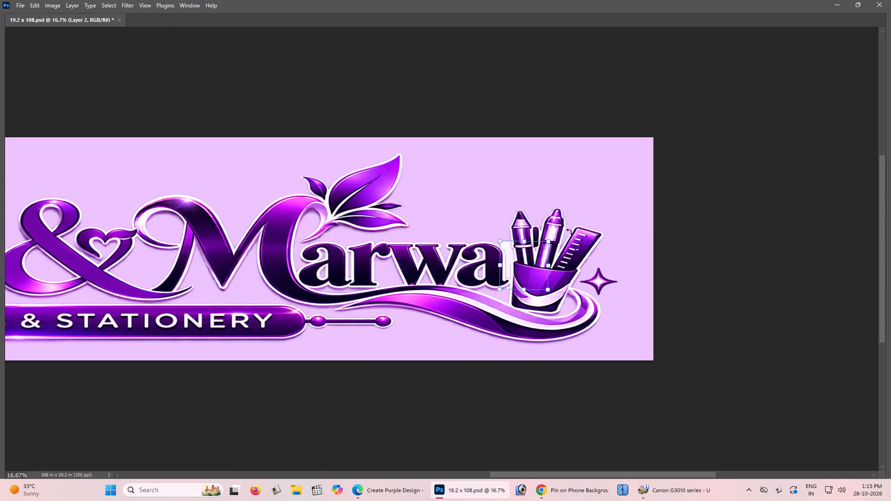
pyautogui.keyDown('alt'); pyautogui.moveTo(547, 242); pyautogui.dragTo(678, 161); pyautogui.keyUp('alt')
pyautogui.moveTo(625, 237); pyautogui.dragTo(631, 227)
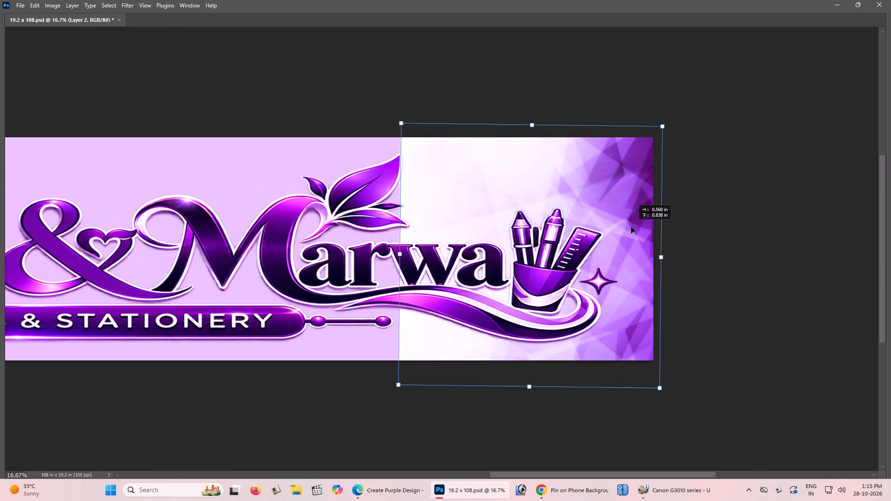
pyautogui.moveTo(631, 227); pyautogui.dragTo(632, 227)
pyautogui.press('Return')
# Try different blend modes on the texture layer and set it to Multiply.
pyautogui.write('--+-------------+-')
pyautogui.hotkey('ctrl', '-')
pyautogui.hotkey('ctrl', '-')
pyautogui.press('Tab')
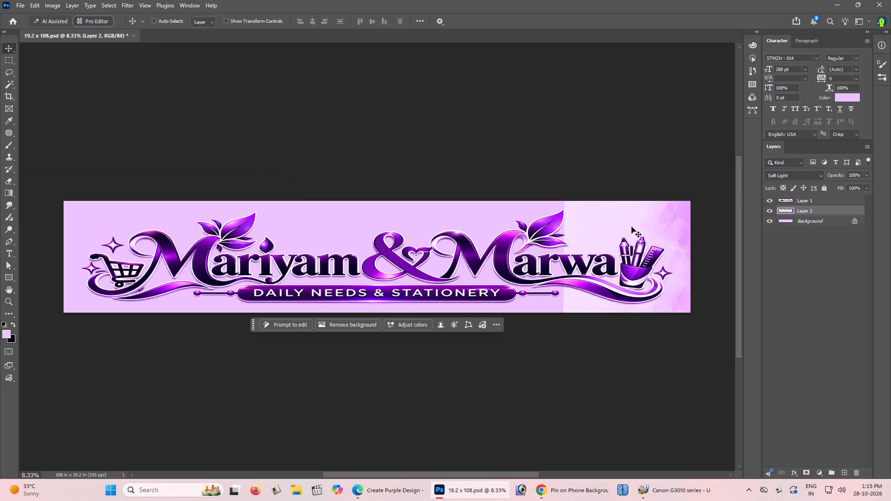
pyautogui.hotkey('shift', '-')
pyautogui.write('---------+-')
pyautogui.press('Tab')
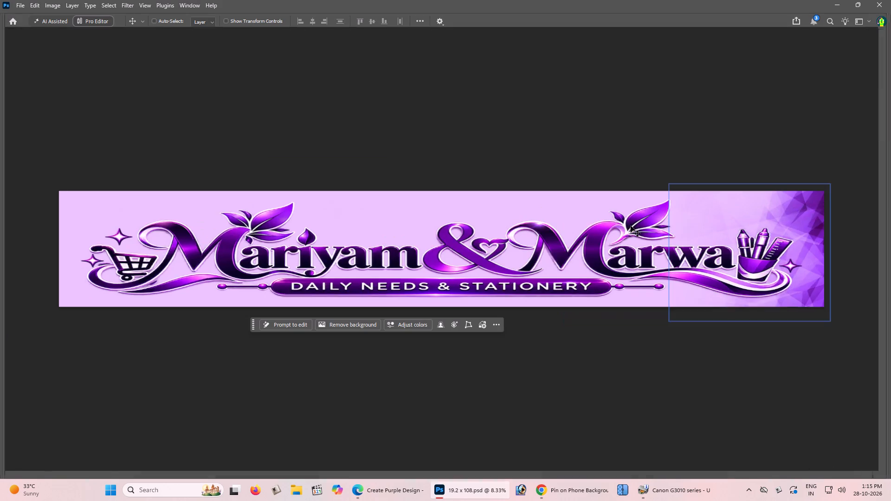
# Stretch the right-end texture wider and shift it so it extends past the banner's right edge.
pyautogui.hotkey('ctrl', '+')
pyautogui.press('space')
pyautogui.press('space')
pyautogui.press('space')
pyautogui.press('space')
pyautogui.press('space')
pyautogui.press('space')
pyautogui.press('space')
pyautogui.press('space')
pyautogui.press('space')
pyautogui.press('space')
pyautogui.press('space')
pyautogui.press('space')
pyautogui.press('space')
pyautogui.press('space')
pyautogui.press('space')
pyautogui.press('space')
pyautogui.press('space')
pyautogui.press('space')
pyautogui.press('space')
pyautogui.press('space')
pyautogui.moveTo(600, 225); pyautogui.dragTo(476, 225)
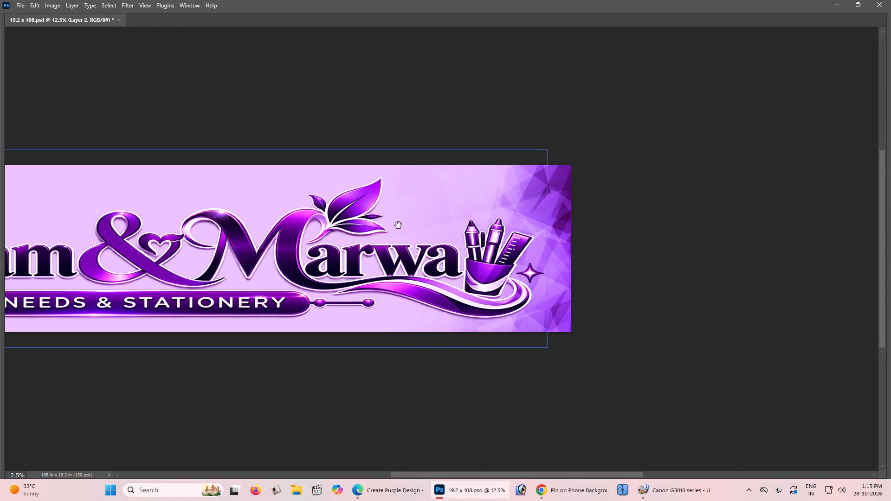
pyautogui.click(398, 225)
pyautogui.hotkey('ctrl', 't')
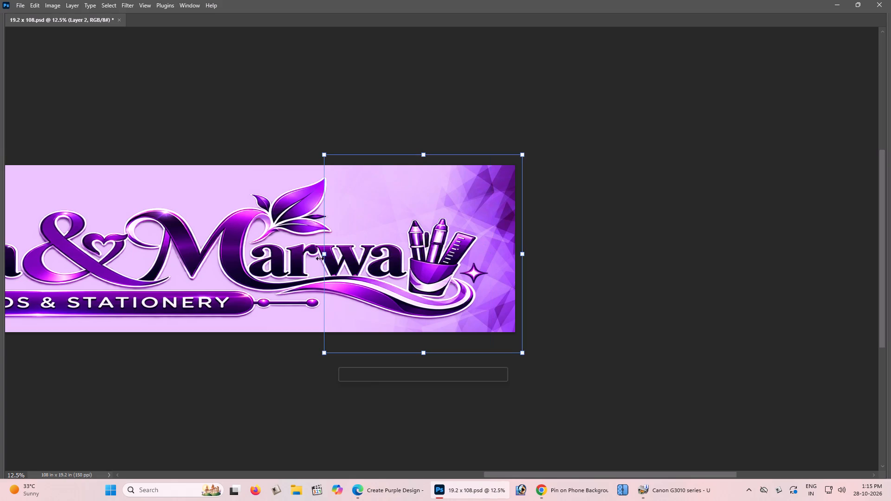
pyautogui.keyDown('shift'); pyautogui.moveTo(322, 254); pyautogui.dragTo(216, 257); pyautogui.keyUp('shift')
pyautogui.moveTo(338, 257); pyautogui.dragTo(390, 257)
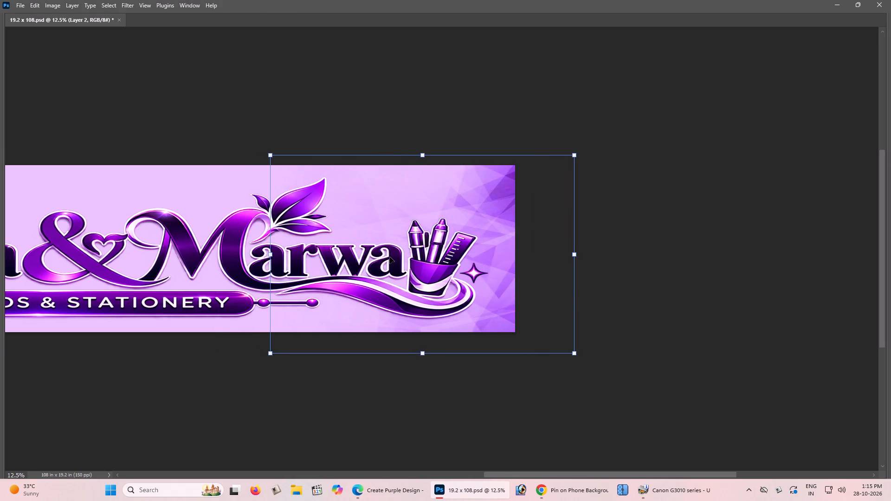
pyautogui.press('Return')
# Erase the texture's hard inner edge with an enlarged eraser so it fades into the lilac background.
pyautogui.press('space')
pyautogui.press('space')
pyautogui.moveTo(392, 257); pyautogui.dragTo(427, 259)
pyautogui.click(438, 259)
pyautogui.press('e')
pyautogui.moveTo(395, 160); pyautogui.dragTo(351, 285)
pyautogui.moveTo(378, 200); pyautogui.dragTo(361, 301)
pyautogui.scroll(5, 381, 277)
pyautogui.press(']')
pyautogui.press(']')
pyautogui.press(']')
pyautogui.press(']')
pyautogui.press(']')
pyautogui.write(']]]]]')
pyautogui.moveTo(399, 173); pyautogui.dragTo(387, 354)
pyautogui.moveTo(400, 288); pyautogui.dragTo(401, 350)
pyautogui.moveTo(401, 365); pyautogui.dragTo(482, 456)
# Apply a Gaussian Blur with a 9.8 pixel radius to the texture layer.
pyautogui.press('v')
pyautogui.hotkey('ctrl', '+')
pyautogui.hotkey('ctrl', '+')
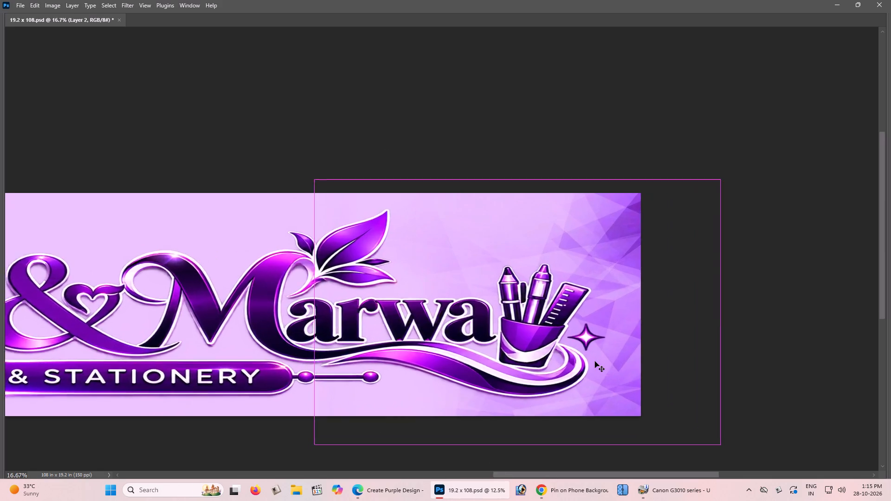
pyautogui.hotkey('ctrl', '+')
pyautogui.press('space')
pyautogui.press('space')
pyautogui.press('space')
pyautogui.moveTo(601, 332); pyautogui.dragTo(484, 288)
pyautogui.click(460, 278)
pyautogui.press('z')
pyautogui.doubleClick(479, 264)
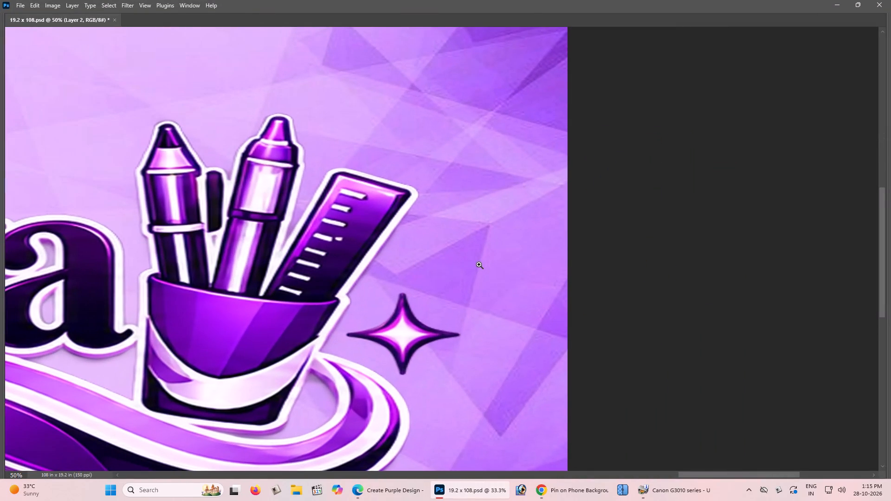
pyautogui.write('bv')
pyautogui.click(125, 0)
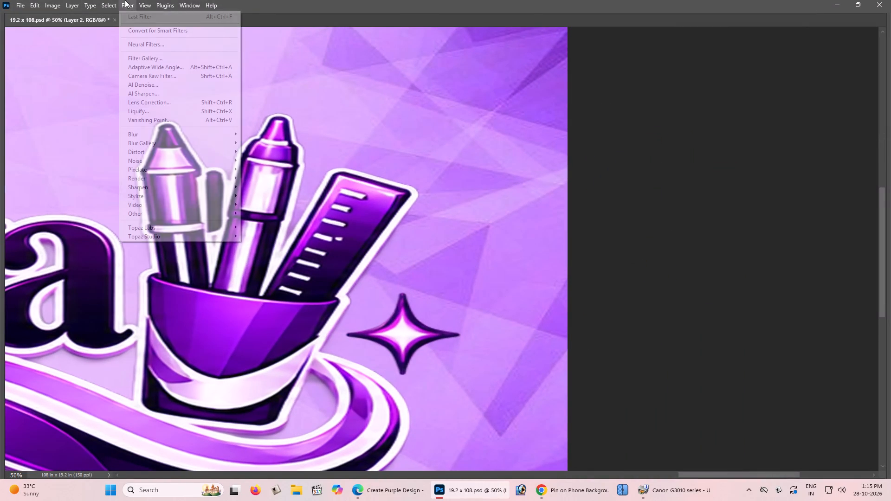
pyautogui.click(168, 136)
pyautogui.click(274, 171)
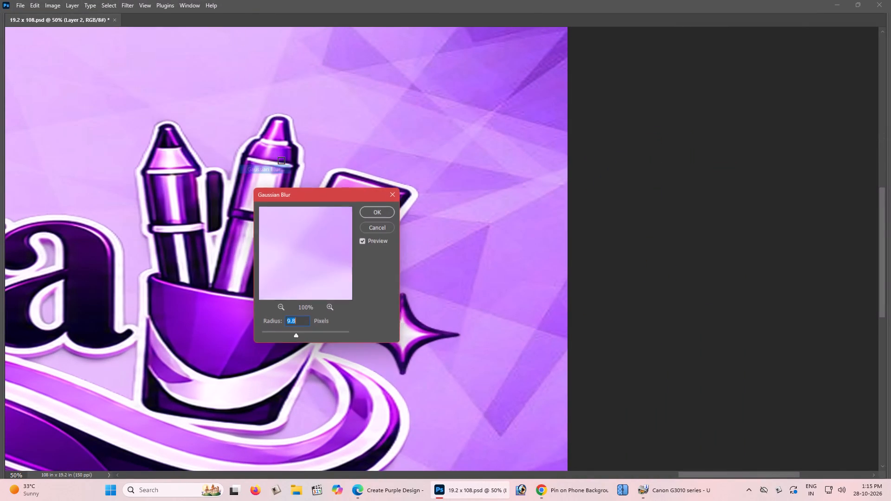
pyautogui.press('Return')
# Duplicate the texture layer and move the copy to the banner's left end behind the shopping cart.
pyautogui.hotkey('ctrl', '-')
pyautogui.hotkey('ctrl', '-')
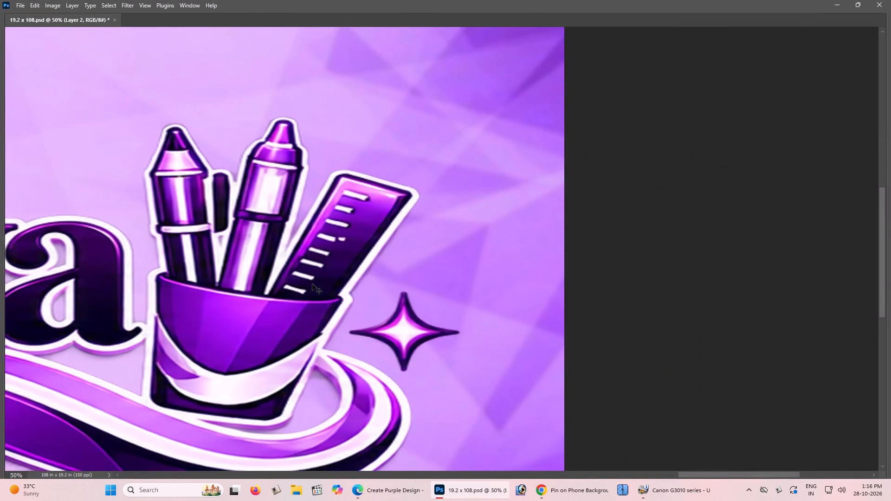
pyautogui.hotkey('ctrl', '-')
pyautogui.hotkey('ctrl', '-')
pyautogui.hotkey('ctrl', '-')
pyautogui.hotkey('ctrl', '-')
pyautogui.press('Tab')
pyautogui.hotkey('ctrl', 'Tab')
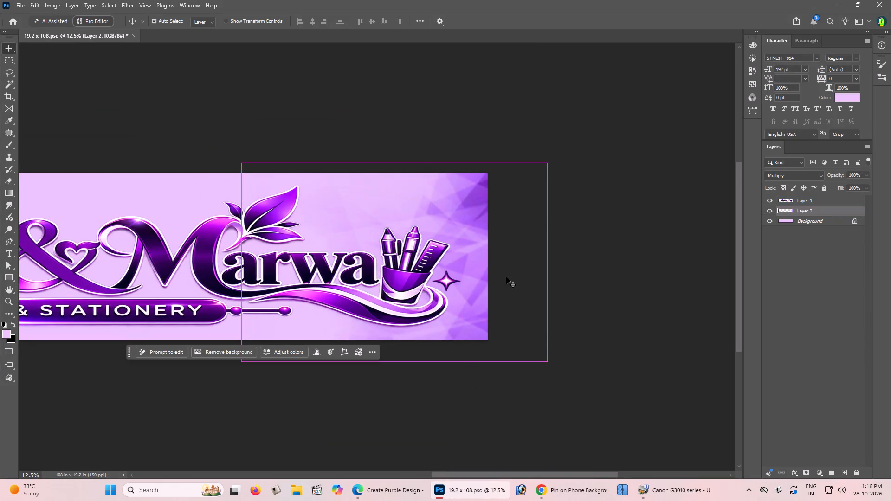
pyautogui.hotkey('ctrl', '0')
pyautogui.press('Tab')
pyautogui.hotkey('ctrl', 'j')
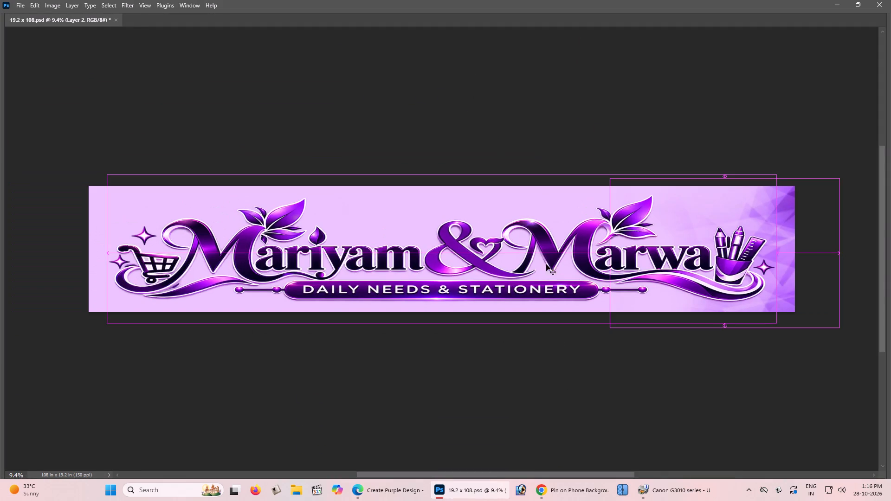
pyautogui.keyDown('shift'); pyautogui.moveTo(769, 240); pyautogui.dragTo(146, 228); pyautogui.keyUp('shift')
# Flip the copied texture horizontally and position it against the banner's left edge to mirror the right end.
pyautogui.hotkey('ctrl', 'y')
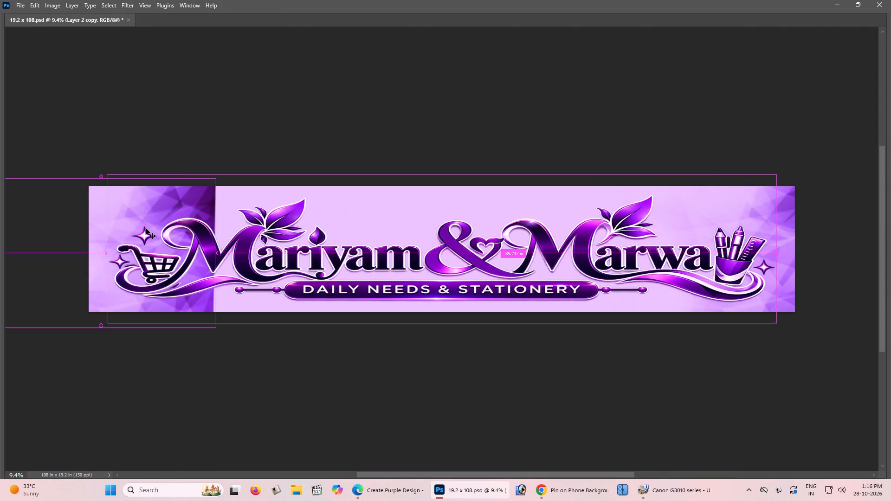
pyautogui.keyDown('ctrl'); pyautogui.rightClick(146, 228); pyautogui.keyUp('ctrl')
pyautogui.click(232, 215)
pyautogui.hotkey('ctrl', 't')
pyautogui.rightClick(174, 219)
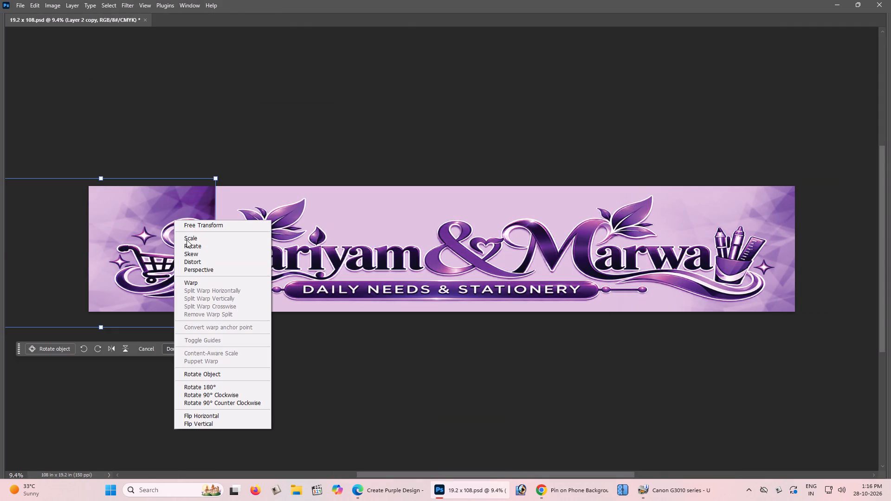
pyautogui.click(214, 422)
pyautogui.hotkey('ctrl', 'z')
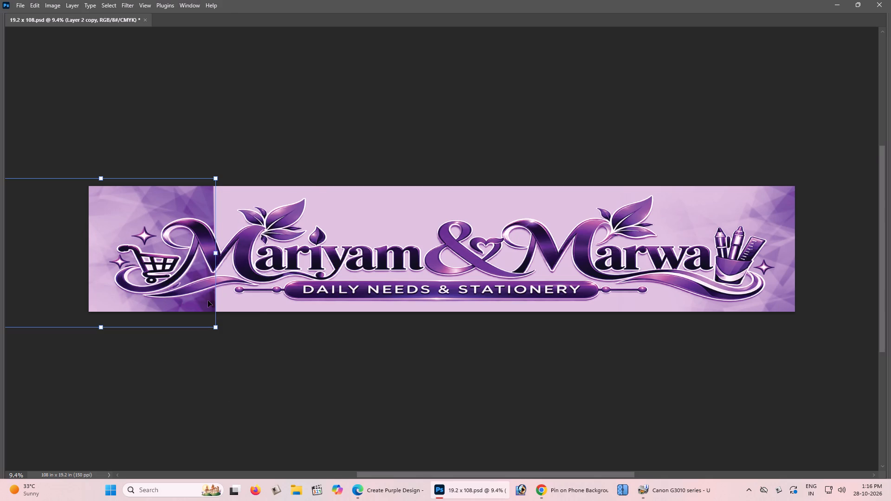
pyautogui.rightClick(208, 301)
pyautogui.click(257, 284)
pyautogui.press('Return')
pyautogui.keyDown('shift'); pyautogui.moveTo(137, 276); pyautogui.dragTo(268, 297); pyautogui.keyUp('shift')
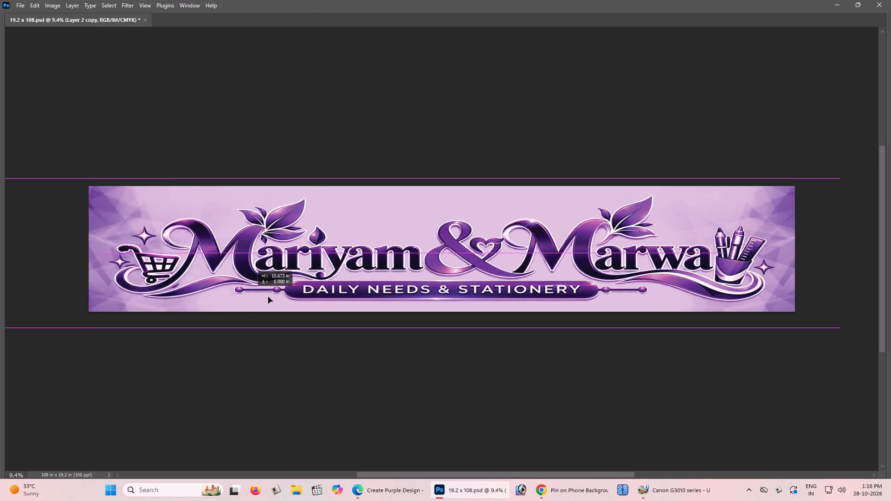
pyautogui.keyDown('shift'); pyautogui.moveTo(268, 297); pyautogui.dragTo(228, 306); pyautogui.keyUp('shift')
pyautogui.hotkey('ctrl', 'y')
pyautogui.press('Tab')
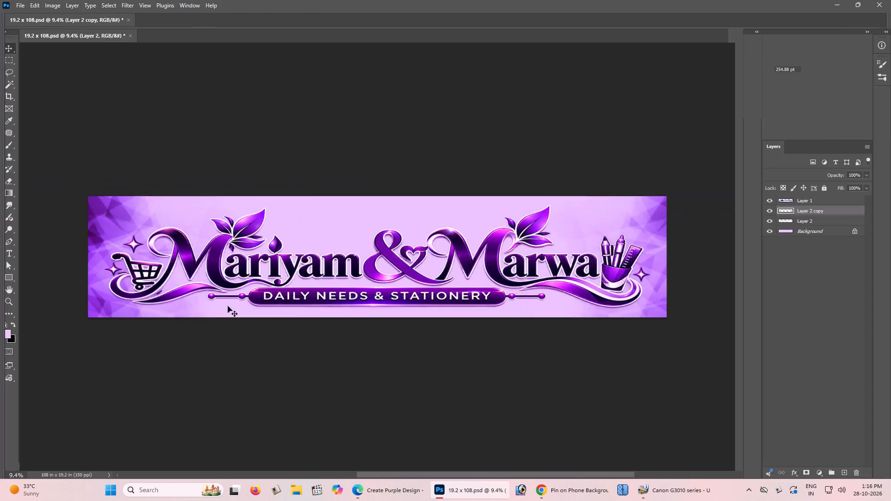
# Shift the flipped texture copy slightly further outward past the banner's left edge, keeping its vertical position.
pyautogui.hotkey('ctrl', '+')
pyautogui.press('Tab')
pyautogui.press('space')
pyautogui.press('space')
pyautogui.press('space')
pyautogui.press('space')
pyautogui.press('space')
pyautogui.press('space')
pyautogui.press('space')
pyautogui.press('space')
pyautogui.press('space')
pyautogui.press('space')
pyautogui.press('space')
pyautogui.press('space')
pyautogui.press('space')
pyautogui.press('space')
pyautogui.press('space')
pyautogui.press('space')
pyautogui.press('space')
pyautogui.moveTo(246, 290); pyautogui.dragTo(398, 290)
pyautogui.click(445, 287)
pyautogui.hotkey('ctrl', '-')
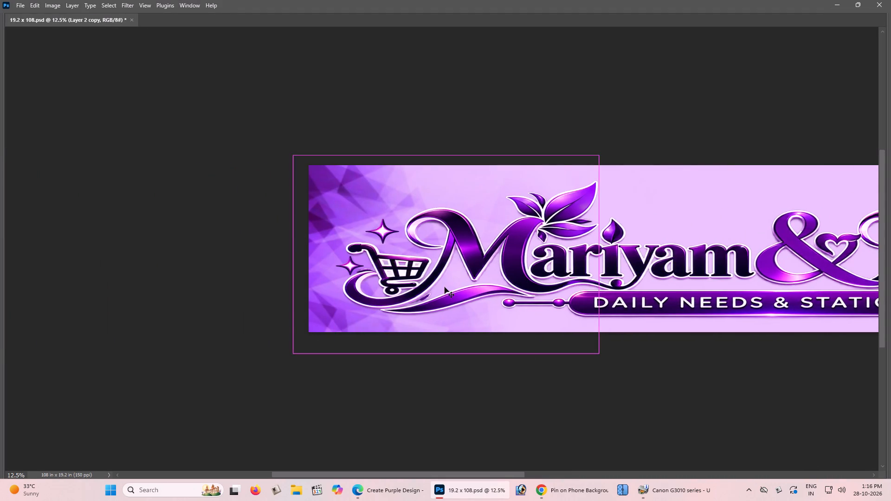
pyautogui.press('space')
pyautogui.press('space')
pyautogui.press('space')
pyautogui.press('space')
pyautogui.press('space')
pyautogui.press('space')
pyautogui.press('space')
pyautogui.press('space')
pyautogui.press('space')
pyautogui.press('space')
pyautogui.press('space')
pyautogui.moveTo(436, 288); pyautogui.dragTo(328, 286)
pyautogui.click(297, 286)
pyautogui.keyDown('shift'); pyautogui.moveTo(281, 252); pyautogui.dragTo(277, 252); pyautogui.keyUp('shift')
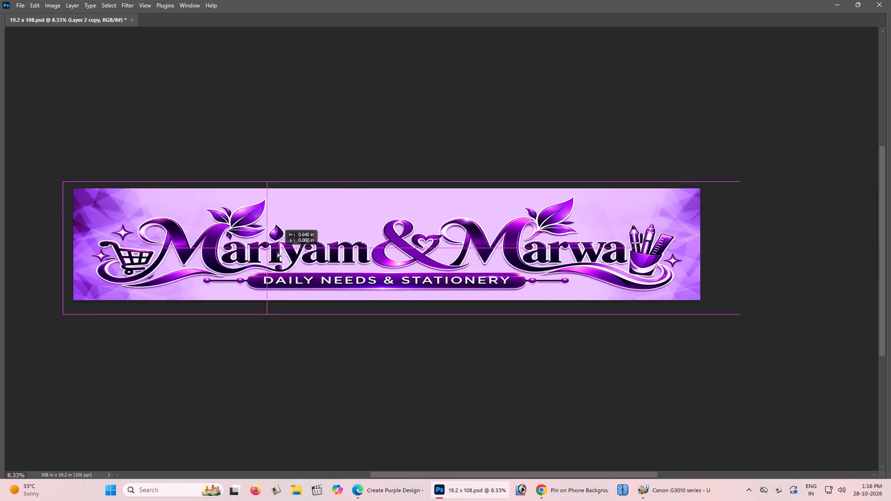
pyautogui.keyDown('shift'); pyautogui.moveTo(277, 252); pyautogui.dragTo(264, 254); pyautogui.keyUp('shift')
# Add a new empty layer directly above the Background layer, beneath both texture layers.
pyautogui.hotkey('ctrl', '-')
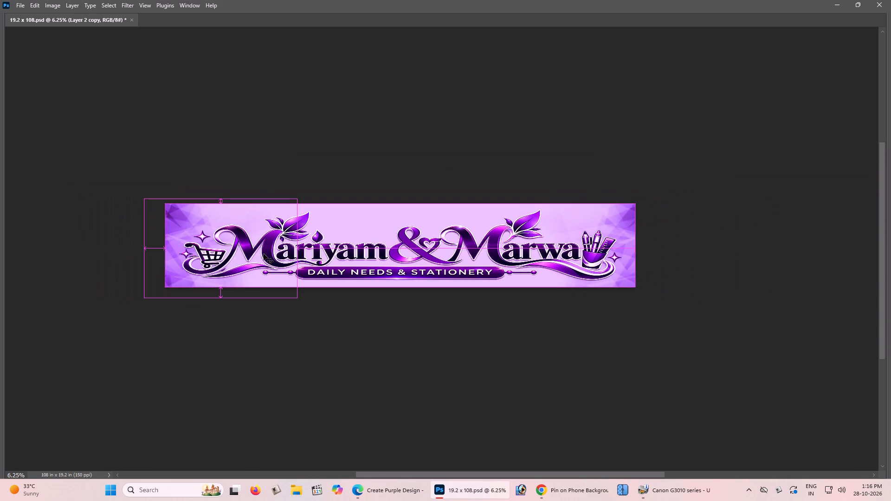
pyautogui.hotkey('ctrl', '+')
pyautogui.press('space')
pyautogui.press('space')
pyautogui.press('space')
pyautogui.press('space')
pyautogui.press('space')
pyautogui.press('space')
pyautogui.press('space')
pyautogui.press('space')
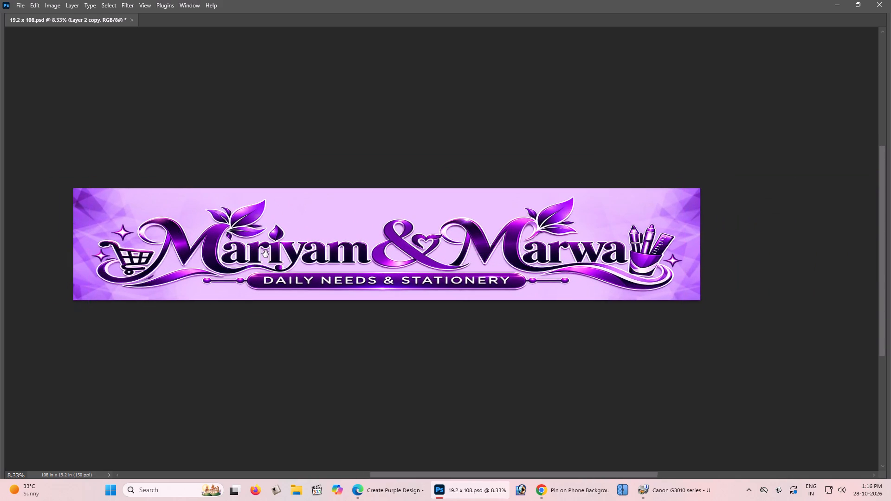
pyautogui.moveTo(268, 255); pyautogui.dragTo(269, 271)
pyautogui.click(269, 271)
pyautogui.hotkey('ctrl', '+')
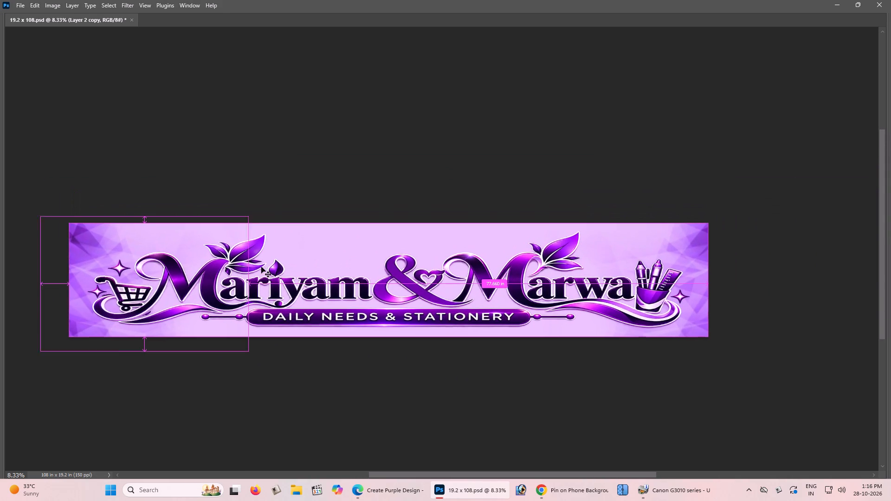
pyautogui.rightClick(241, 244)
pyautogui.click(252, 249)
pyautogui.hotkey('ctrl', 'shift', 'n')
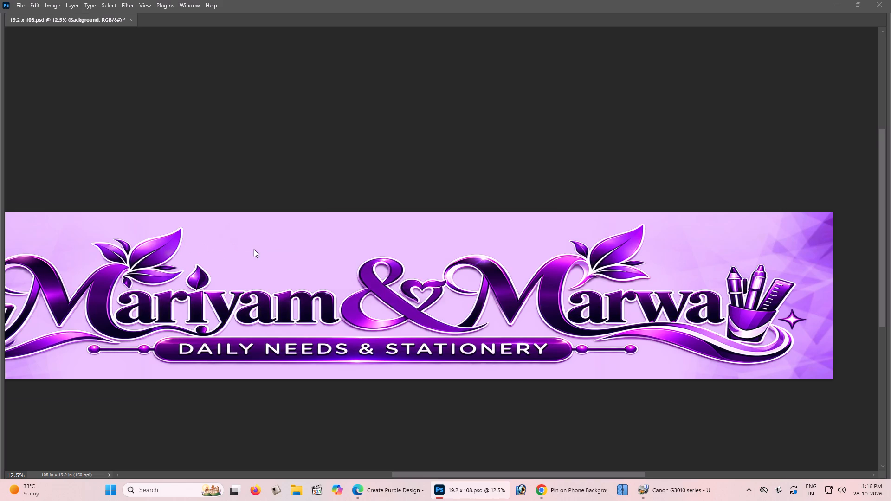
pyautogui.press('Return')
# Brush pale lilac #f2d6ff with a much larger brush on the new layer behind the cart, Mariyam, the ampersand and the start of Marwa.
pyautogui.press('b')
pyautogui.press('Tab')
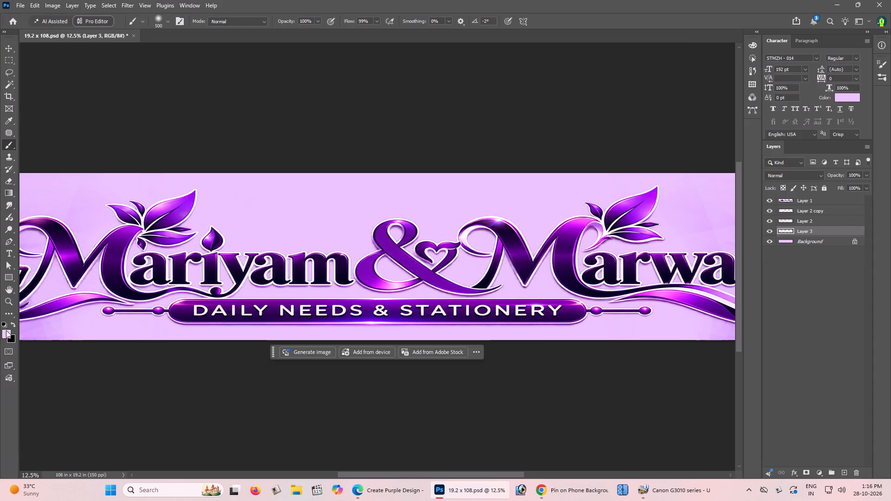
pyautogui.click(6, 332)
pyautogui.moveTo(633, 150); pyautogui.dragTo(633, 145)
pyautogui.press('Return')
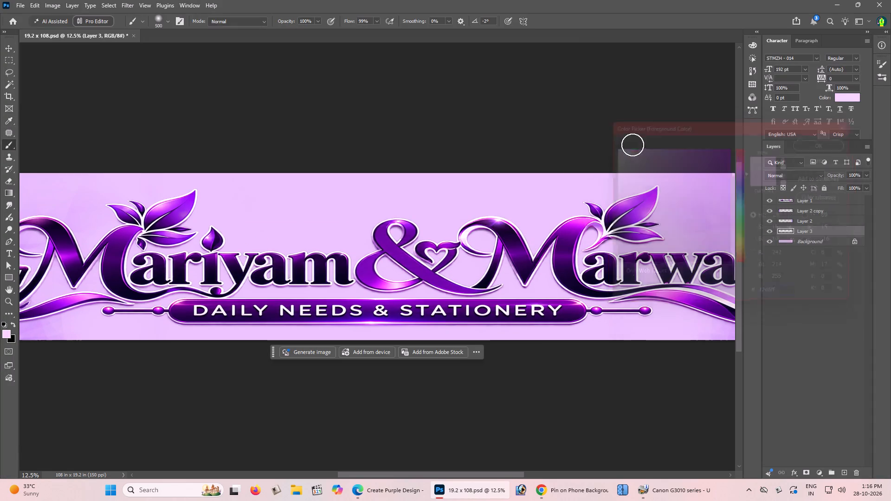
pyautogui.press('Tab')
pyautogui.press('b')
pyautogui.hotkey('ctrl', '-')
pyautogui.hotkey('ctrl', '-')
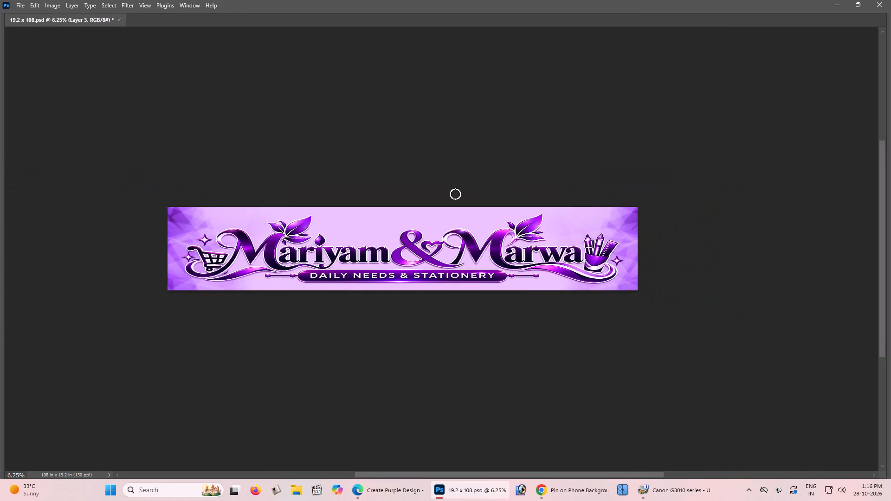
pyautogui.press(']')
pyautogui.press(']')
pyautogui.press(']')
pyautogui.press(']')
pyautogui.press(']')
pyautogui.press(']')
pyautogui.press(']')
pyautogui.press(']')
pyautogui.press(']')
pyautogui.press(']')
pyautogui.press(']')
pyautogui.press(']')
pyautogui.press(']')
pyautogui.press(']')
pyautogui.press(']')
pyautogui.press(']')
pyautogui.press(']')
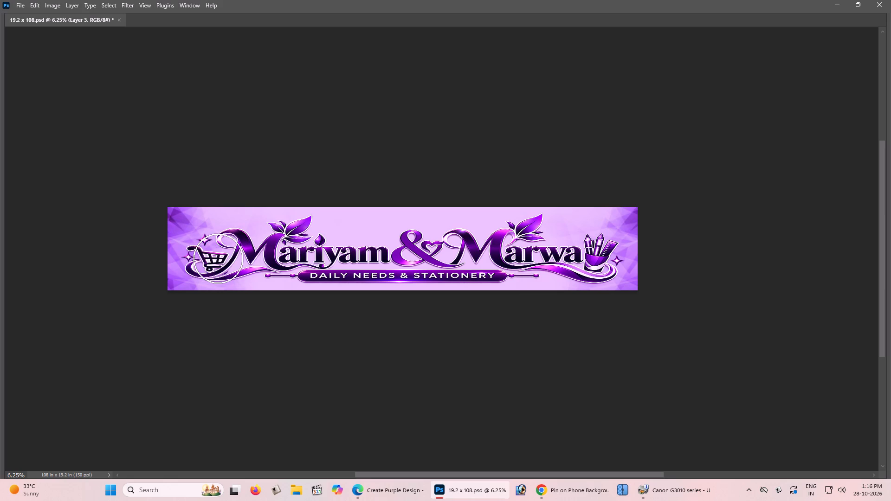
pyautogui.hotkey('ctrl', '+')
pyautogui.hotkey('ctrl', '+')
pyautogui.hotkey('ctrl', '+')
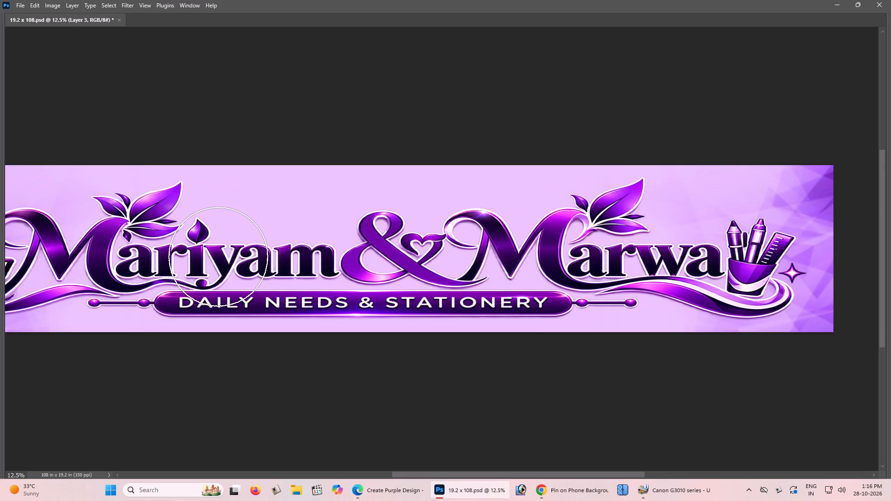
pyautogui.press('space')
pyautogui.press('space')
pyautogui.press('space')
pyautogui.press('space')
pyautogui.press('space')
pyautogui.press('space')
pyautogui.press('space')
pyautogui.press('space')
pyautogui.moveTo(347, 257); pyautogui.dragTo(415, 265)
pyautogui.click(444, 265)
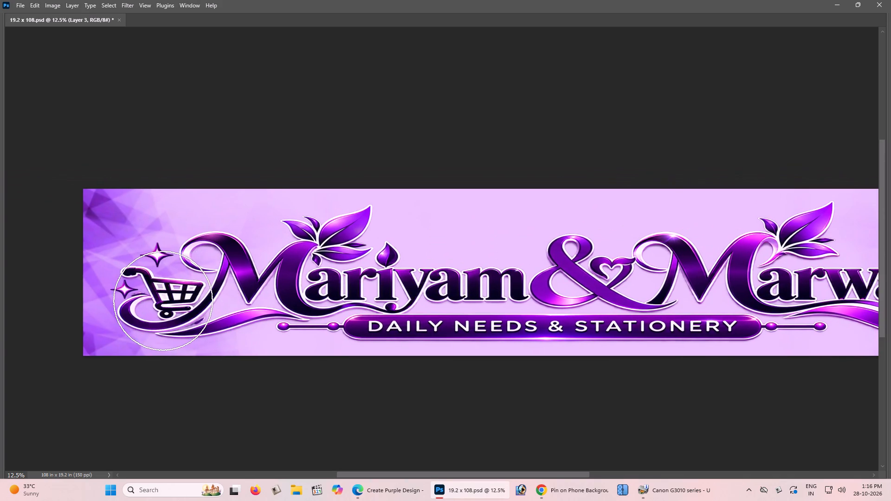
pyautogui.click(163, 301)
pyautogui.click(203, 297)
pyautogui.moveTo(209, 290); pyautogui.dragTo(213, 285)
pyautogui.click(222, 278)
pyautogui.moveTo(229, 278); pyautogui.dragTo(233, 280)
pyautogui.moveTo(240, 289); pyautogui.dragTo(242, 299)
pyautogui.moveTo(242, 302); pyautogui.dragTo(246, 303)
pyautogui.moveTo(274, 303); pyautogui.dragTo(282, 292)
pyautogui.moveTo(303, 277); pyautogui.dragTo(316, 272)
pyautogui.moveTo(324, 272); pyautogui.dragTo(325, 272)
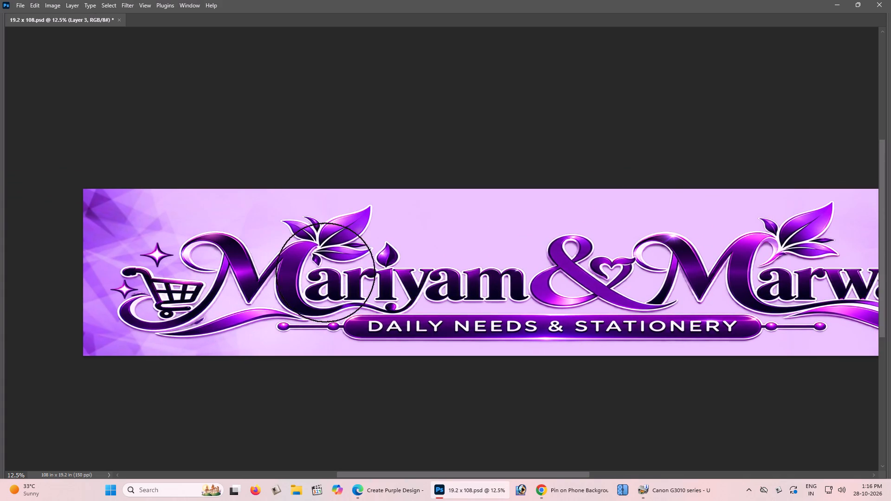
pyautogui.moveTo(325, 272); pyautogui.dragTo(339, 279)
pyautogui.moveTo(356, 288); pyautogui.dragTo(366, 304)
pyautogui.moveTo(378, 305); pyautogui.dragTo(397, 305)
pyautogui.moveTo(430, 305); pyautogui.dragTo(444, 305)
pyautogui.click(459, 305)
pyautogui.moveTo(469, 305); pyautogui.dragTo(473, 305)
pyautogui.moveTo(488, 305); pyautogui.dragTo(500, 302)
pyautogui.moveTo(517, 299); pyautogui.dragTo(544, 293)
pyautogui.moveTo(581, 284); pyautogui.dragTo(591, 281)
pyautogui.click(613, 278)
pyautogui.moveTo(564, 310); pyautogui.dragTo(583, 328)
pyautogui.moveTo(626, 322); pyautogui.dragTo(644, 315)
pyautogui.moveTo(679, 294); pyautogui.dragTo(699, 277)
pyautogui.moveTo(722, 270); pyautogui.dragTo(736, 268)
pyautogui.moveTo(751, 269); pyautogui.dragTo(760, 269)
pyautogui.click(785, 269)
# Continue the pale lilac brushwork behind Marwa and up to the stationery cup at the banner's right end.
pyautogui.press('space')
pyautogui.moveTo(799, 279); pyautogui.dragTo(723, 290)
pyautogui.click(693, 290)
pyautogui.click(590, 291)
pyautogui.click(616, 279)
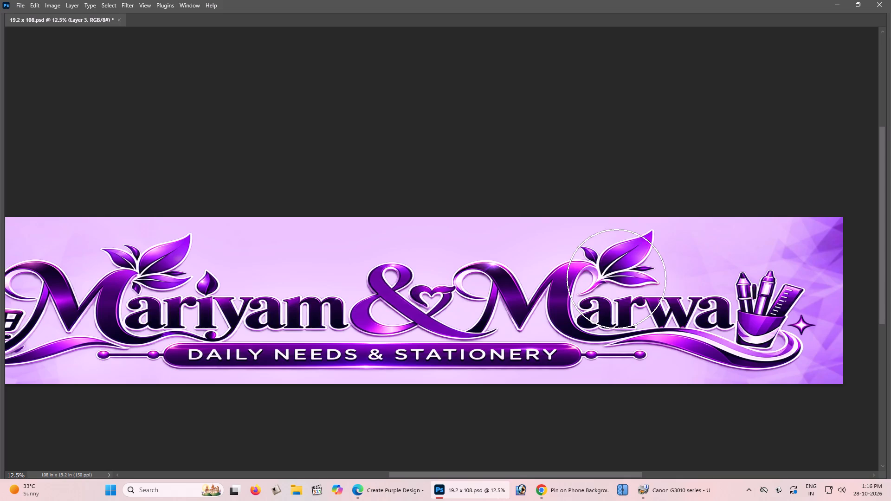
pyautogui.moveTo(613, 286); pyautogui.dragTo(602, 318)
pyautogui.moveTo(602, 320); pyautogui.dragTo(633, 329)
pyautogui.moveTo(666, 337); pyautogui.dragTo(678, 336)
pyautogui.moveTo(712, 336); pyautogui.dragTo(723, 334)
pyautogui.moveTo(731, 332); pyautogui.dragTo(741, 326)
pyautogui.click(749, 318)
pyautogui.click(754, 314)
pyautogui.moveTo(763, 320); pyautogui.dragTo(757, 331)
pyautogui.click(755, 332)
pyautogui.doubleClick(774, 319)
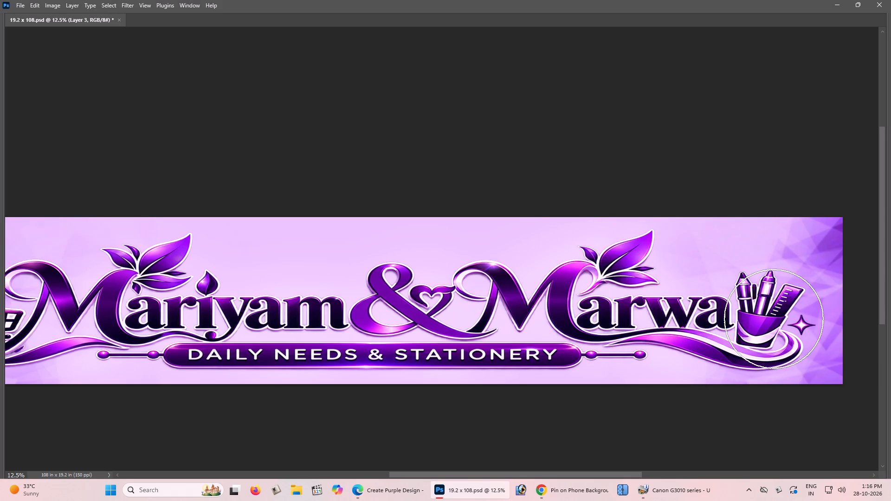
# Move the painted glow layer up the layer stack, above both texture layers and below the name design.
pyautogui.press('v')
pyautogui.hotkey('ctrl', ']')
pyautogui.hotkey('ctrl', '[')
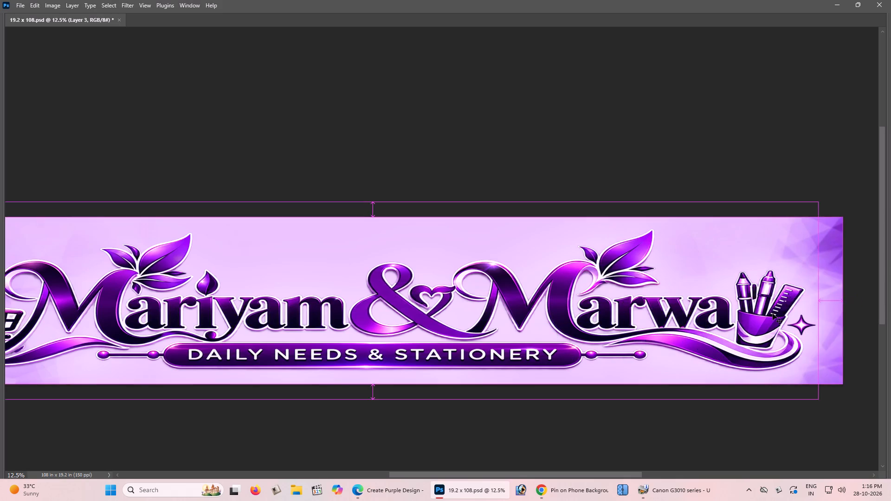
pyautogui.hotkey('ctrl', ']')
pyautogui.hotkey('ctrl', '-')
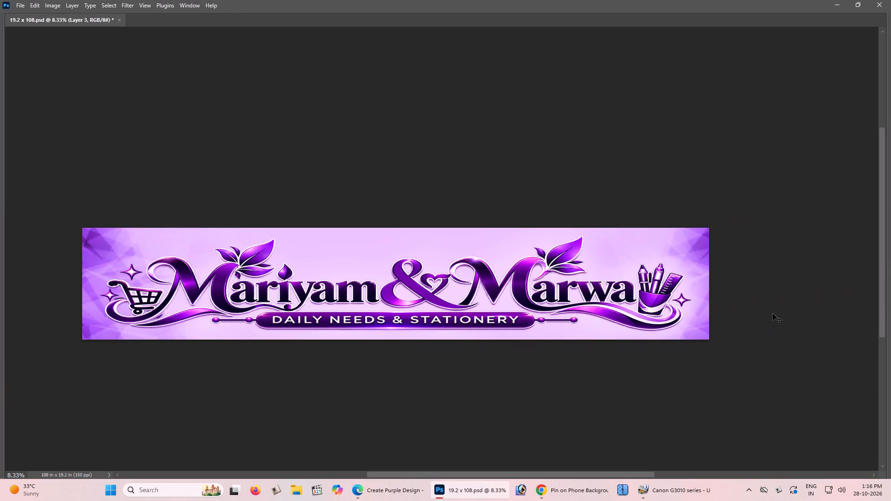
pyautogui.hotkey('ctrl', ']')
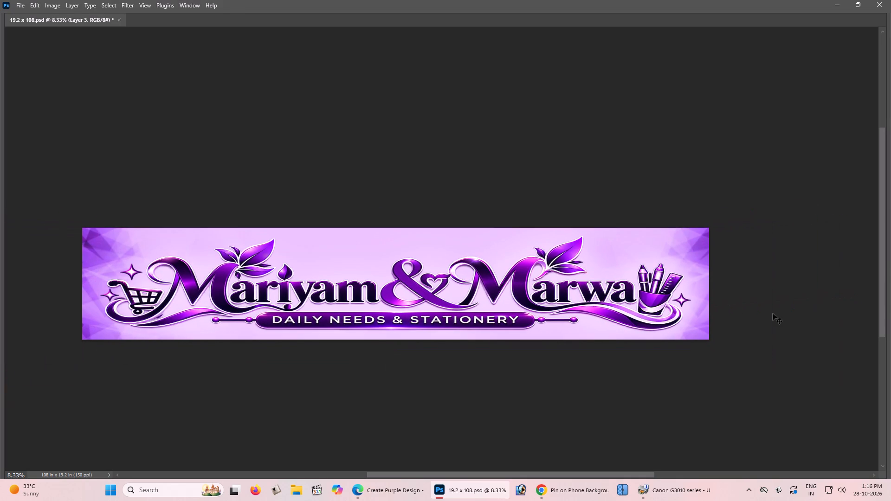
# Recolour the painted glow white by setting the foreground to #ffffff and filling only the layer's existing pixels.
pyautogui.press('Tab')
pyautogui.click(9, 334)
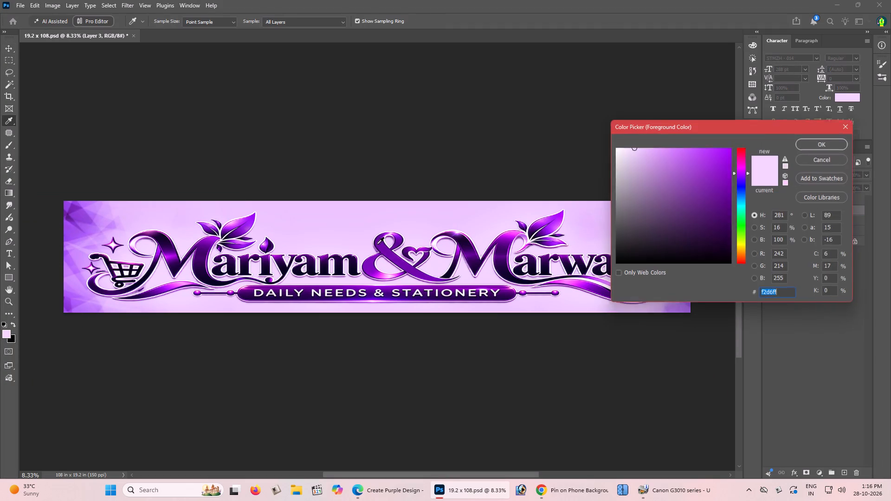
pyautogui.moveTo(635, 158); pyautogui.dragTo(519, 97)
pyautogui.press('Return')
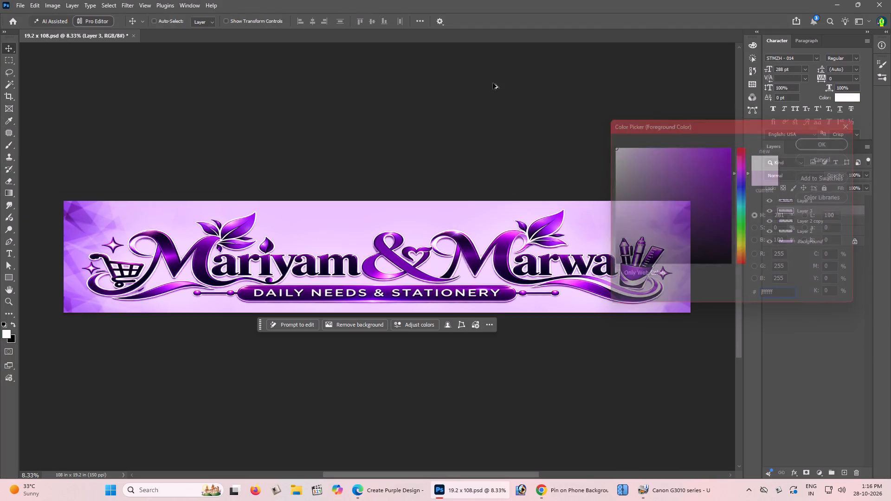
pyautogui.hotkey('alt', 'shift', 'BackSpace')
pyautogui.press('Tab')
pyautogui.hotkey('ctrl', '-')
pyautogui.hotkey('ctrl', '-')
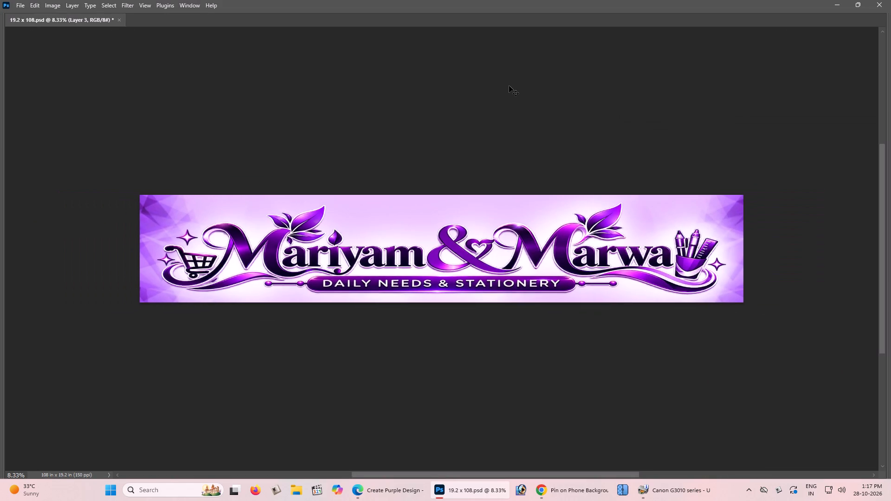
pyautogui.hotkey('ctrl', '+')
pyautogui.hotkey('ctrl', '+')
pyautogui.press('Tab')
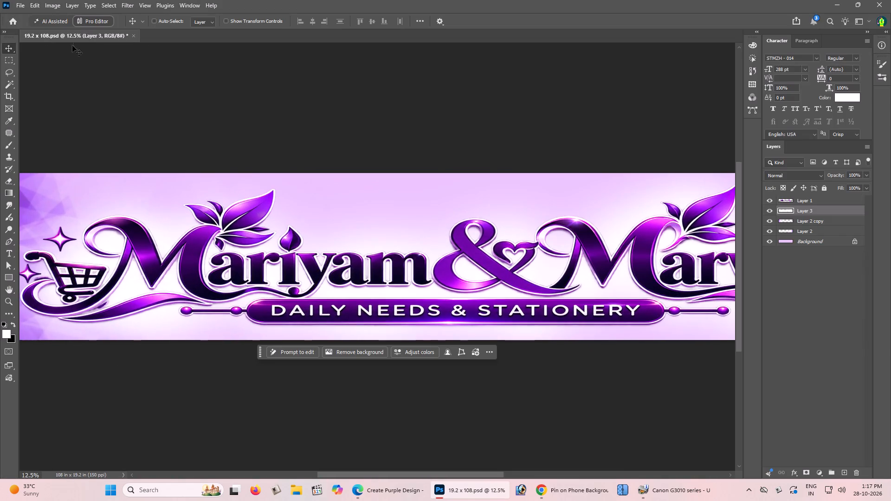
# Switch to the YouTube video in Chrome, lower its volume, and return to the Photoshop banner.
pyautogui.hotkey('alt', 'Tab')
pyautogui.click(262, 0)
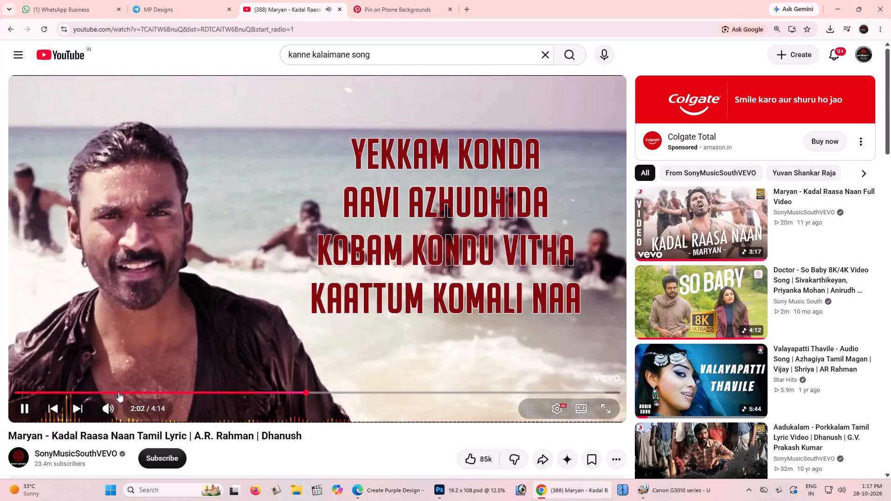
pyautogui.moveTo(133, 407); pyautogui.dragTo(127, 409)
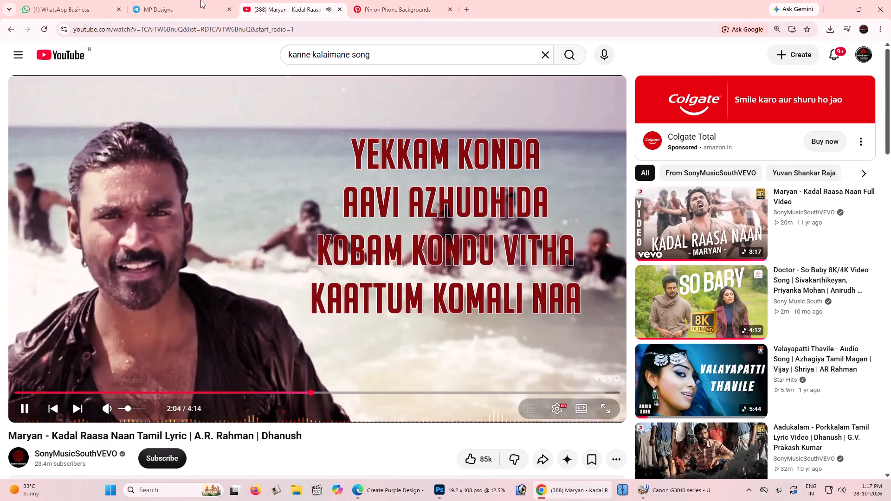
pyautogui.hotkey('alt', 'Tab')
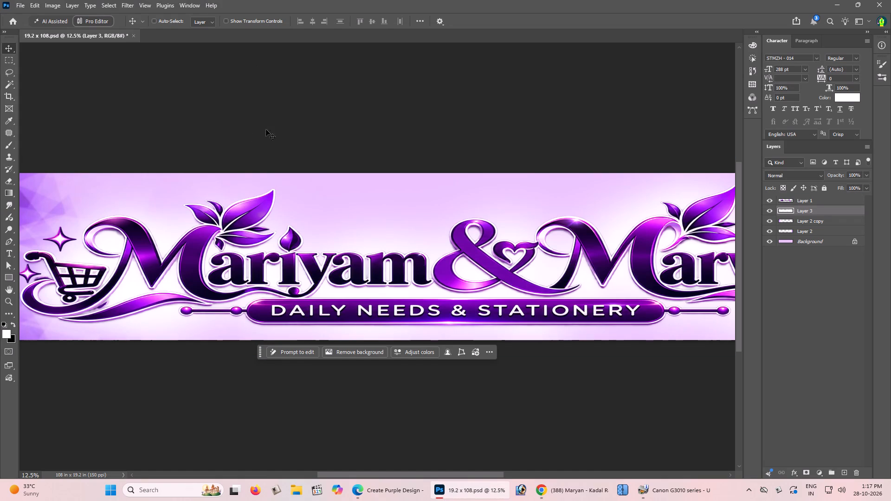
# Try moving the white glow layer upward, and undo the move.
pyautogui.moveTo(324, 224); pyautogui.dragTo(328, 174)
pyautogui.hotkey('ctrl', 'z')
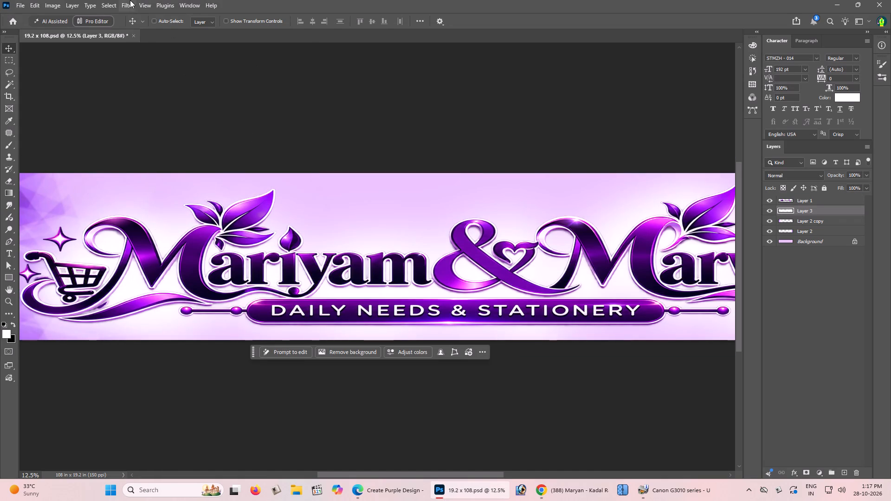
# Apply a Gaussian Blur with a radius of 30.4 pixels to the white glow layer.
pyautogui.click(130, 0)
pyautogui.click(181, 133)
pyautogui.click(281, 171)
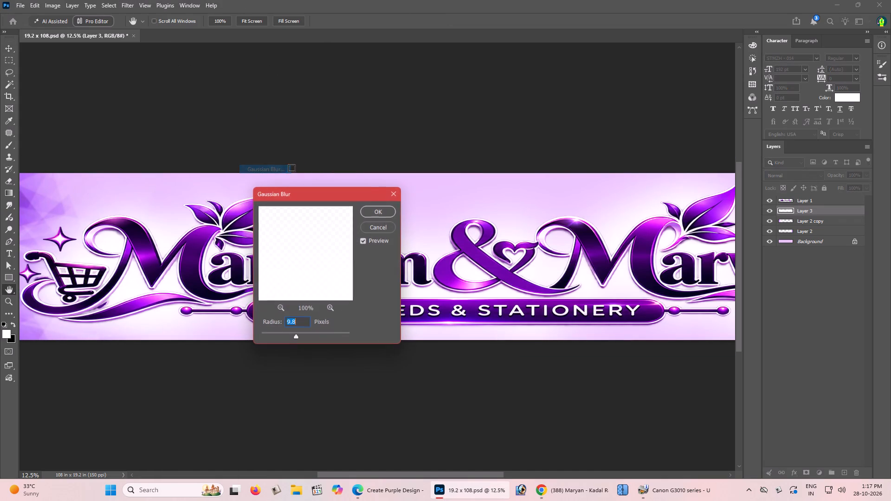
pyautogui.moveTo(297, 338); pyautogui.dragTo(303, 338)
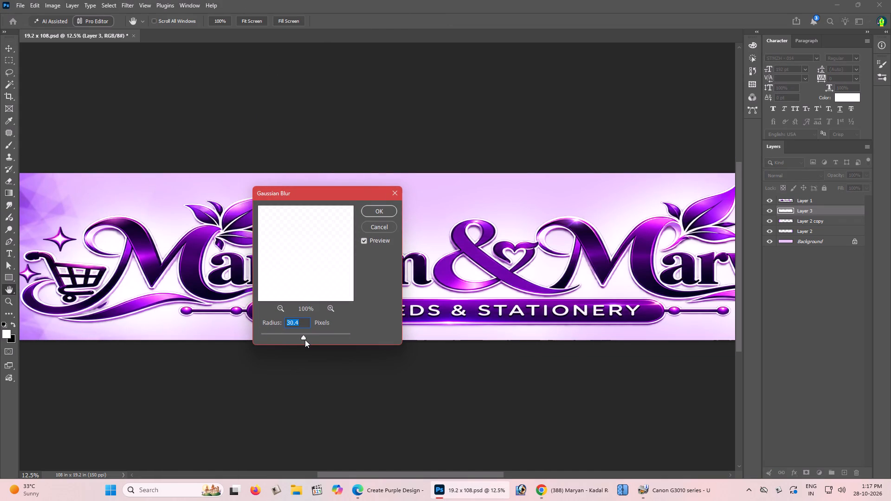
pyautogui.press('Return')
# Check the print job's progress in the Canon G3010 status window and return to the banner.
pyautogui.click(684, 499)
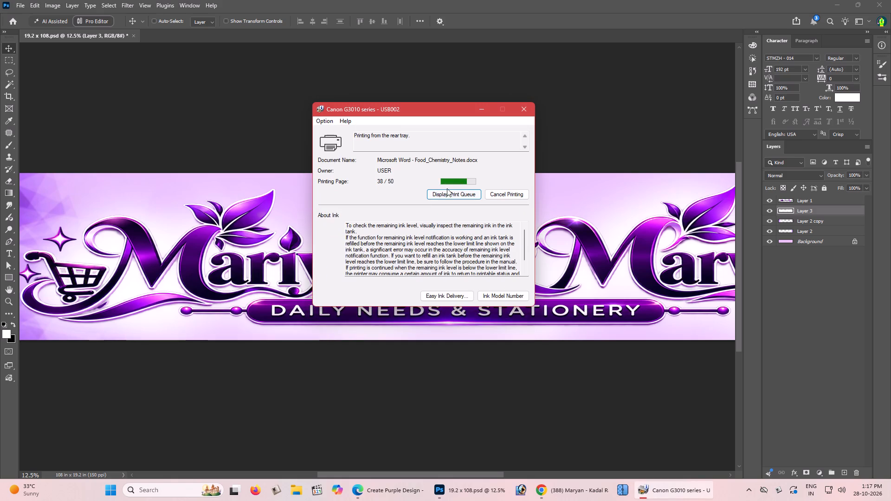
pyautogui.click(478, 107)
# Examine the whole banner at several magnifications with the interface panels hidden, checking the blurred glow behind the name design.
pyautogui.press('Tab')
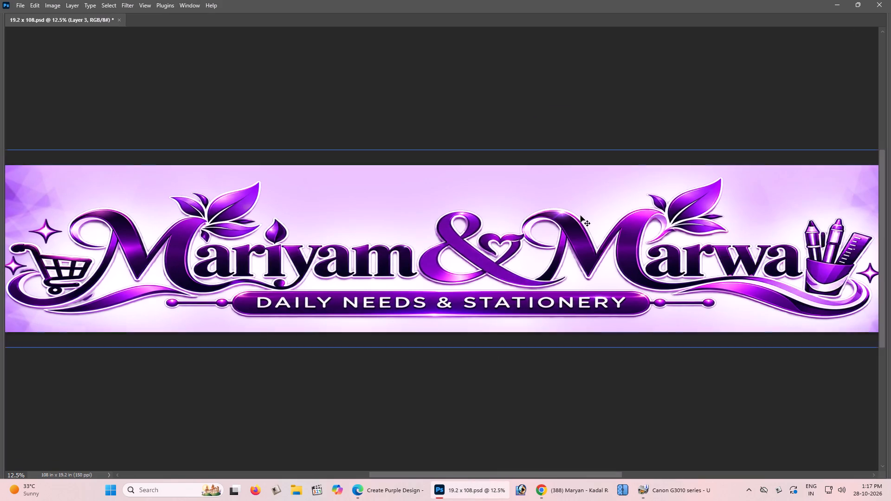
pyautogui.hotkey('ctrl', '-')
pyautogui.hotkey('ctrl', '-')
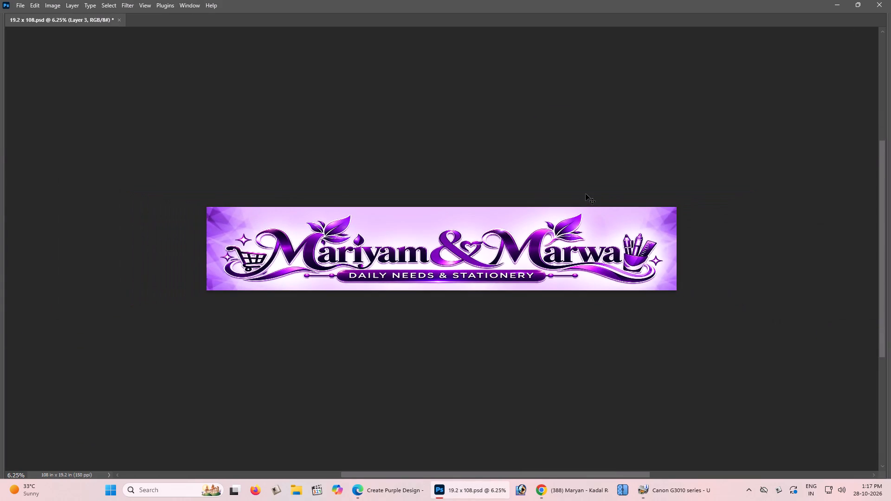
pyautogui.hotkey('ctrl', '+')
pyautogui.hotkey('ctrl', '+')
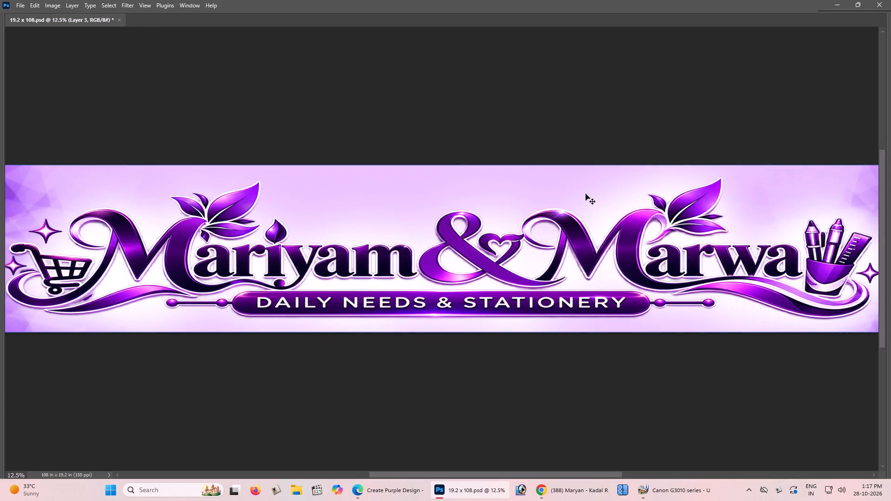
pyautogui.hotkey('shift', '-')
pyautogui.hotkey('shift', '+')
pyautogui.hotkey('ctrl', '-')
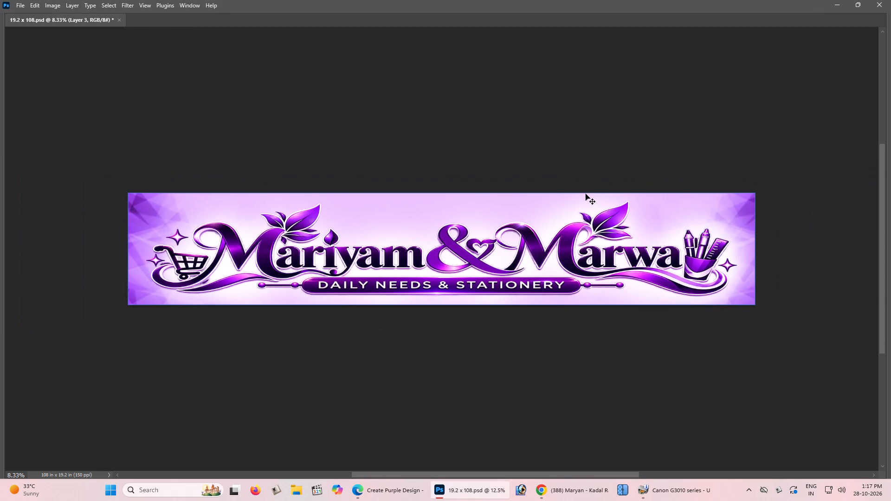
pyautogui.scroll(2, 562, 208)
pyautogui.scroll(-3, 550, 211)
pyautogui.press('Tab')
pyautogui.press('Tab')
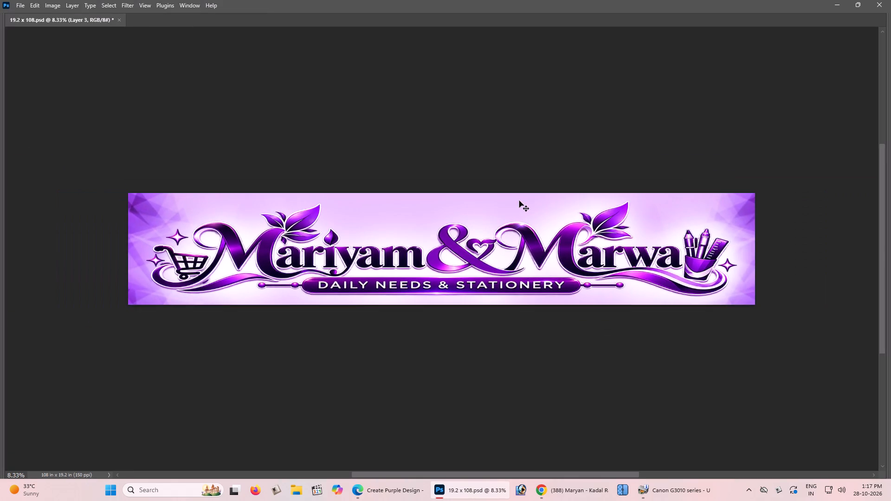
pyautogui.hotkey('ctrl', '0')
pyautogui.press('Tab')
pyautogui.press('Tab')
pyautogui.hotkey('ctrl', '-')
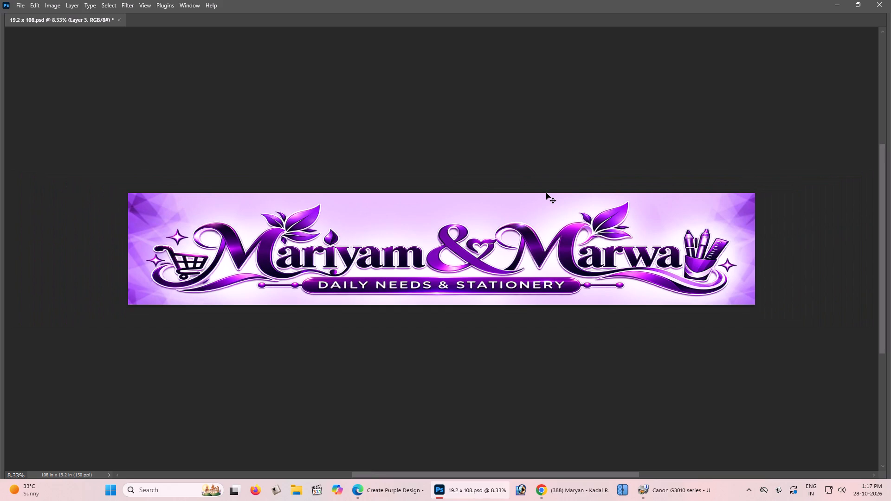
pyautogui.hotkey('ctrl', '-')
pyautogui.hotkey('ctrl', '+')
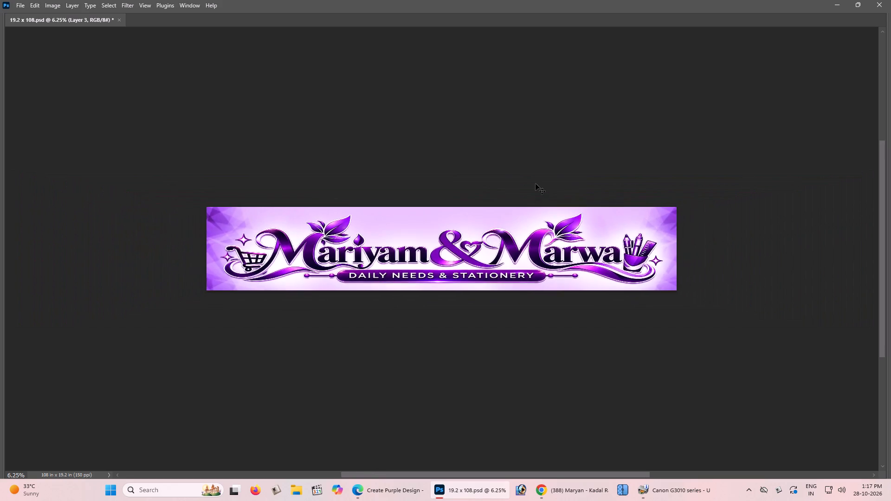
pyautogui.hotkey('ctrl', '+')
pyautogui.hotkey('ctrl', '-')
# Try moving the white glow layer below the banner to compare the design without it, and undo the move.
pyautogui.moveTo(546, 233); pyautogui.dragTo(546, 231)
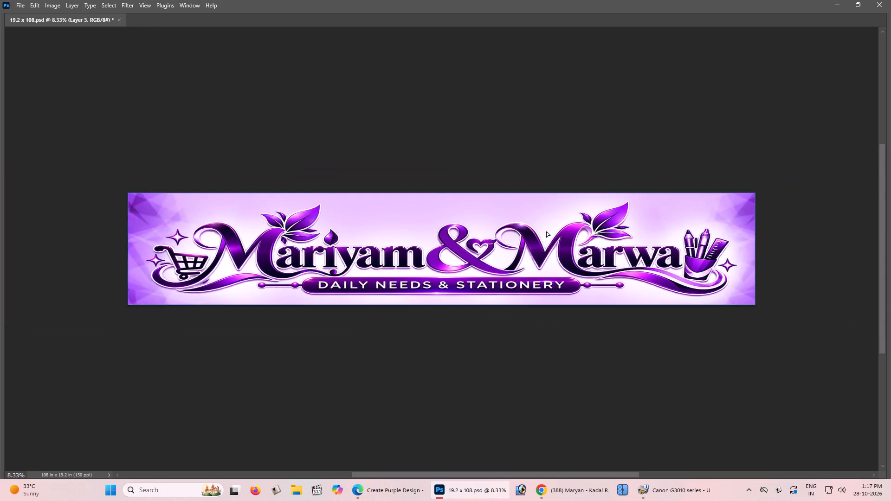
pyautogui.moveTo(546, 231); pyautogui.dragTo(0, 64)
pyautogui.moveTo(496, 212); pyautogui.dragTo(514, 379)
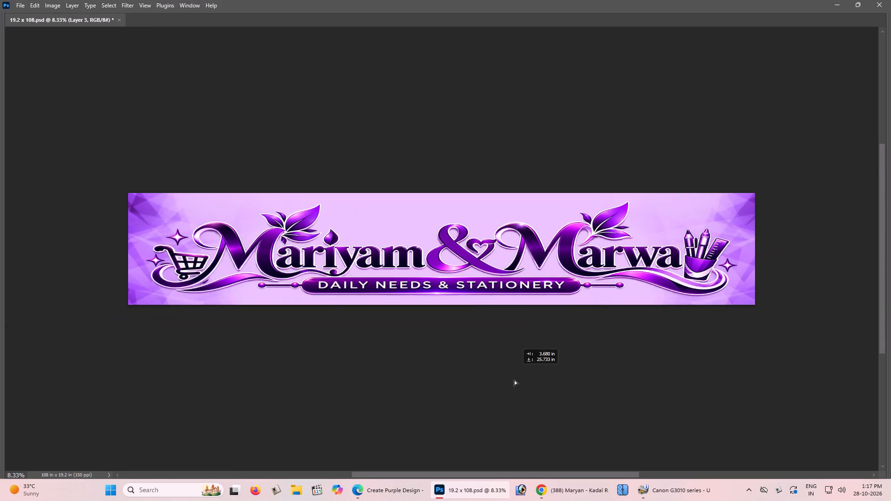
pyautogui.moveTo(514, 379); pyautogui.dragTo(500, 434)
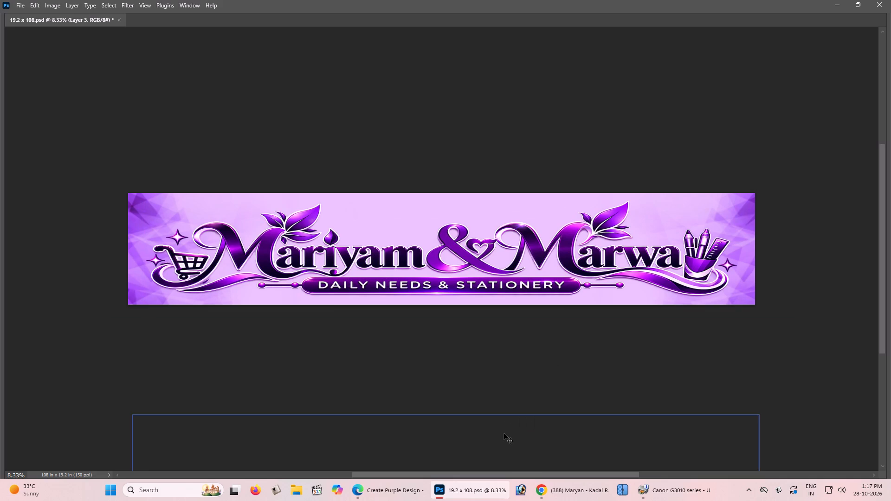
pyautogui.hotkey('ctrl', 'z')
# Examine the banner's overall look and the glow around the lettering at close and distant magnifications.
pyautogui.scroll(3, 555, 381)
pyautogui.scroll(-3, 559, 378)
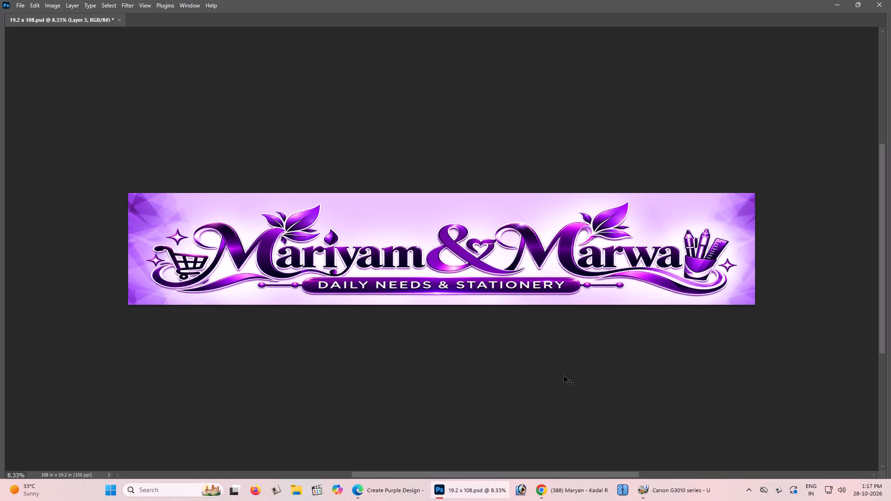
pyautogui.hotkey('ctrl', '-')
pyautogui.hotkey('ctrl', '+')
pyautogui.hotkey('ctrl', '+')
pyautogui.hotkey('ctrl', '-')
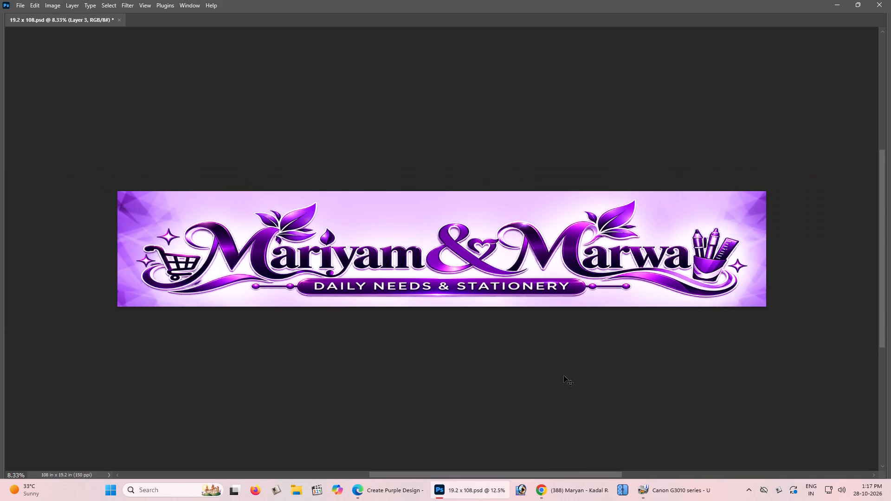
pyautogui.hotkey('ctrl', '+')
pyautogui.hotkey('ctrl', '-')
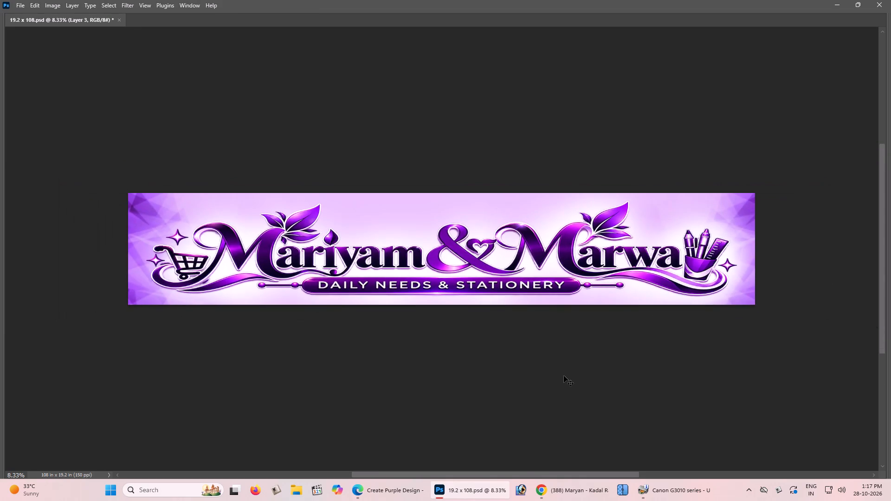
pyautogui.hotkey('ctrl', '+')
pyautogui.hotkey('ctrl', '-')
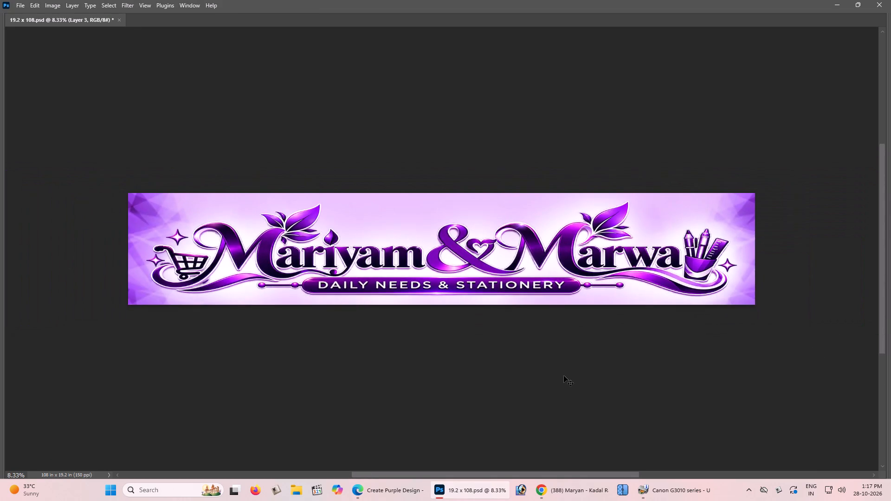
pyautogui.hotkey('ctrl', '+')
pyautogui.hotkey('ctrl', '-')
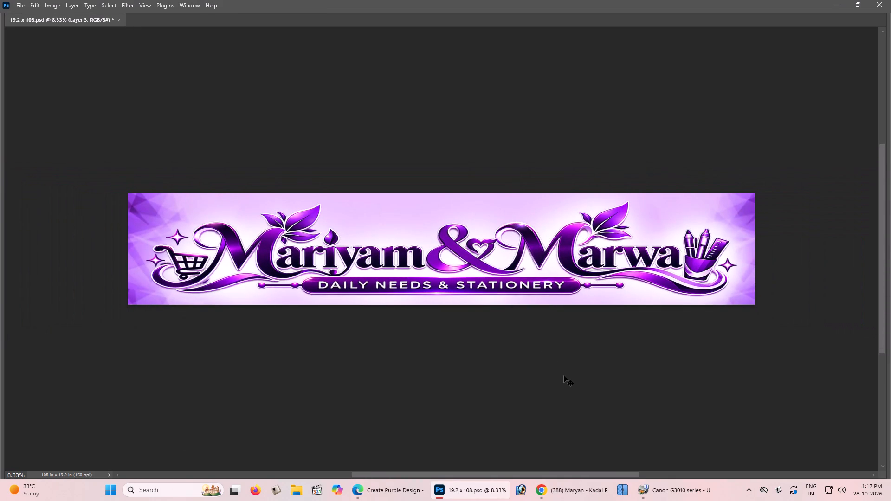
pyautogui.hotkey('ctrl', '-')
pyautogui.hotkey('ctrl', '+')
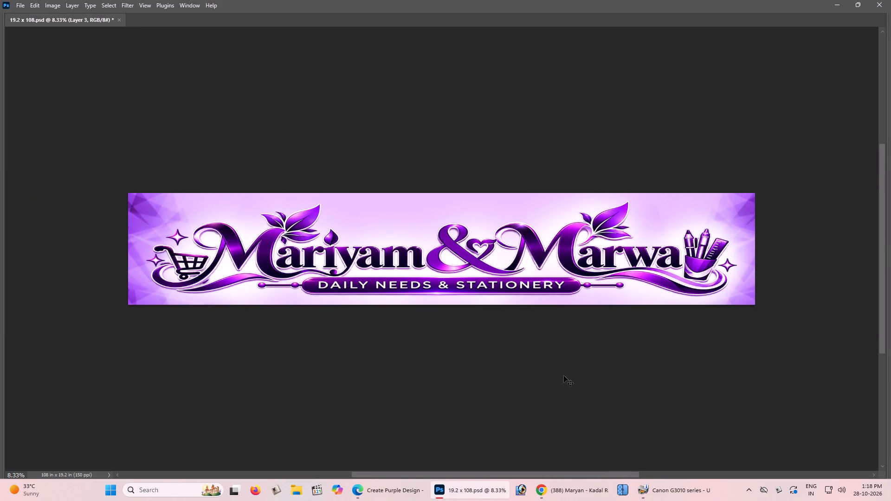
# Start opening a file and browse to the Kaviya Printers folder on the Kaviya Digital Printers (D:) drive.
pyautogui.hotkey('ctrl', 'o')
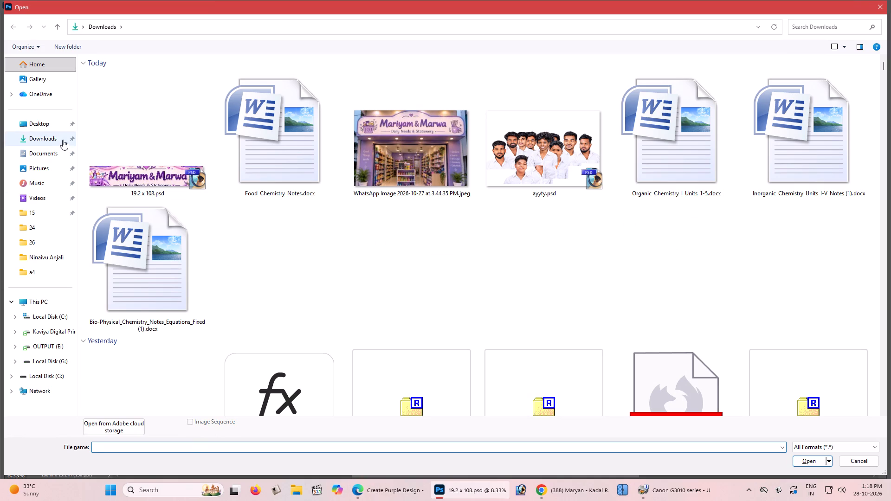
pyautogui.click(55, 138)
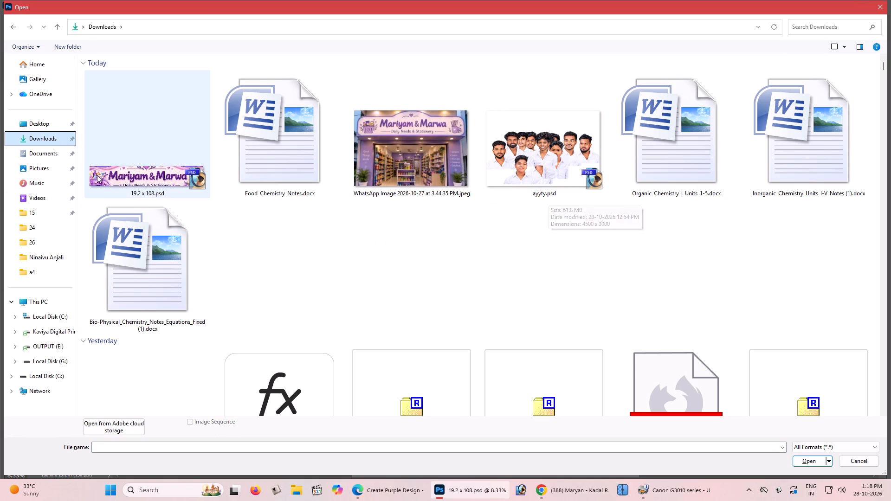
pyautogui.click(55, 333)
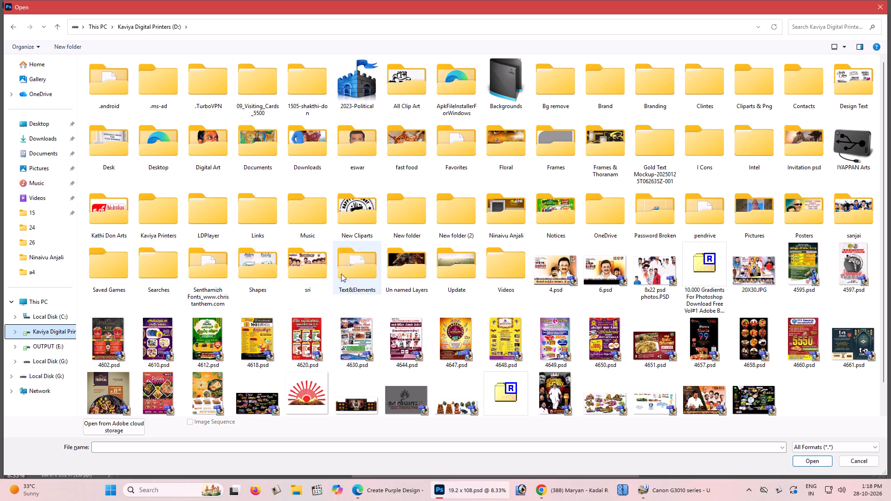
pyautogui.doubleClick(168, 210)
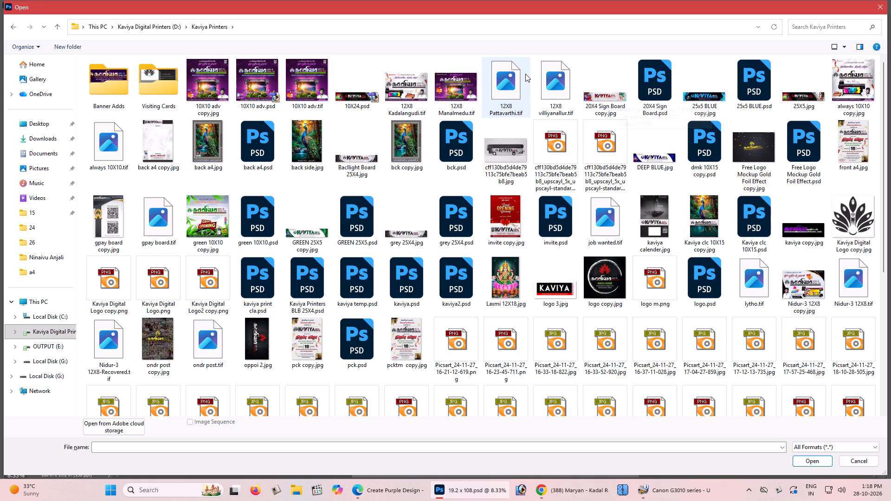
# Preview logo 3.jpg, kaviya temp.psd and kaviya.psd in ACDSee to compare the printer's logo versions.
pyautogui.scroll(-1, 497, 105)
pyautogui.rightClick(562, 124)
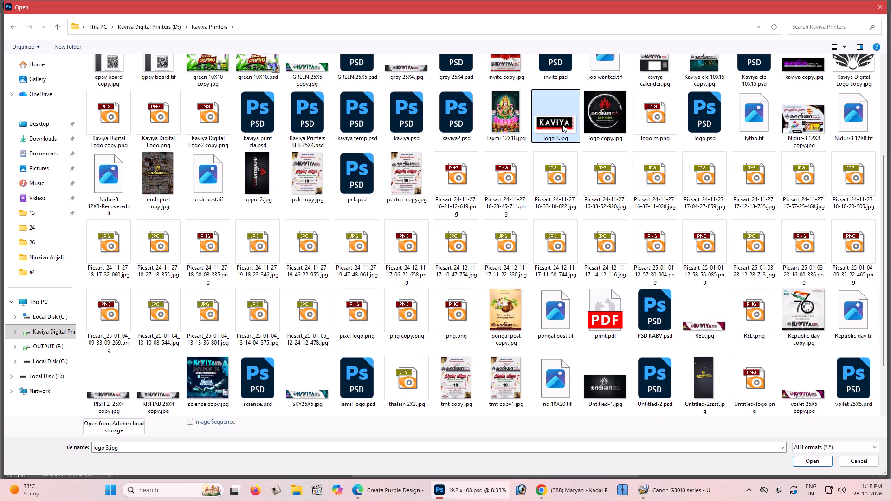
pyautogui.click(584, 141)
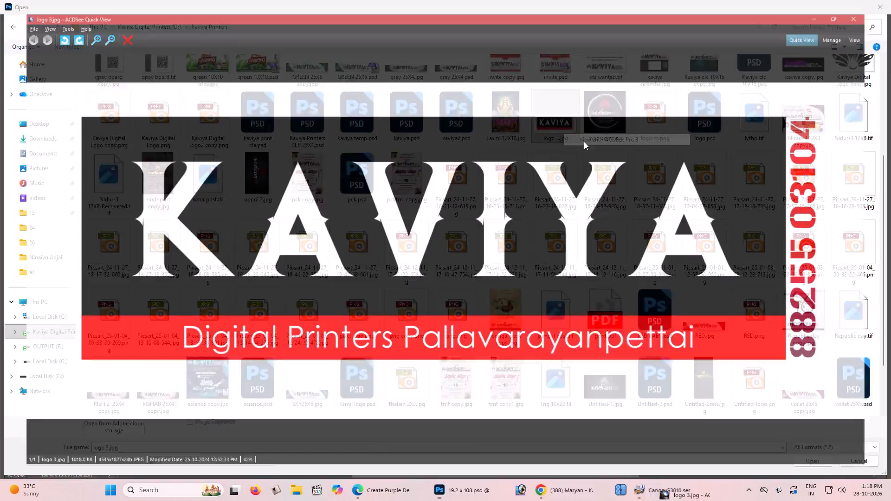
pyautogui.click(890, 0)
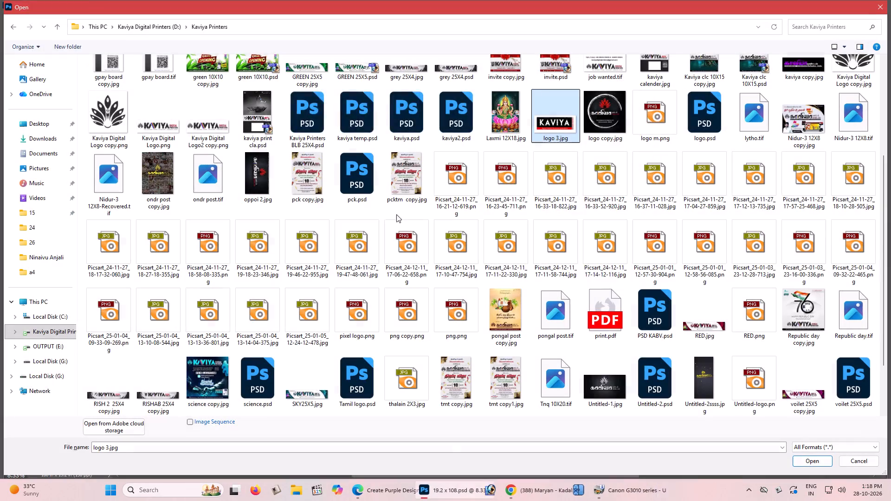
pyautogui.rightClick(353, 114)
pyautogui.click(390, 238)
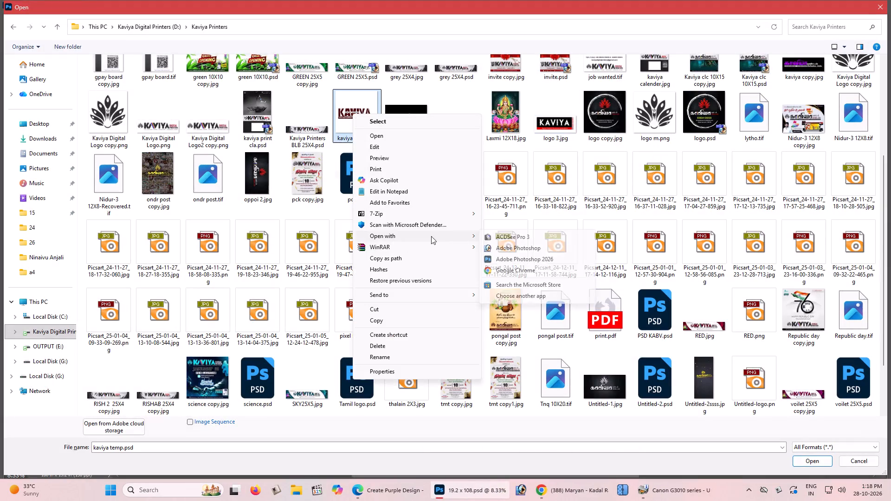
pyautogui.click(501, 237)
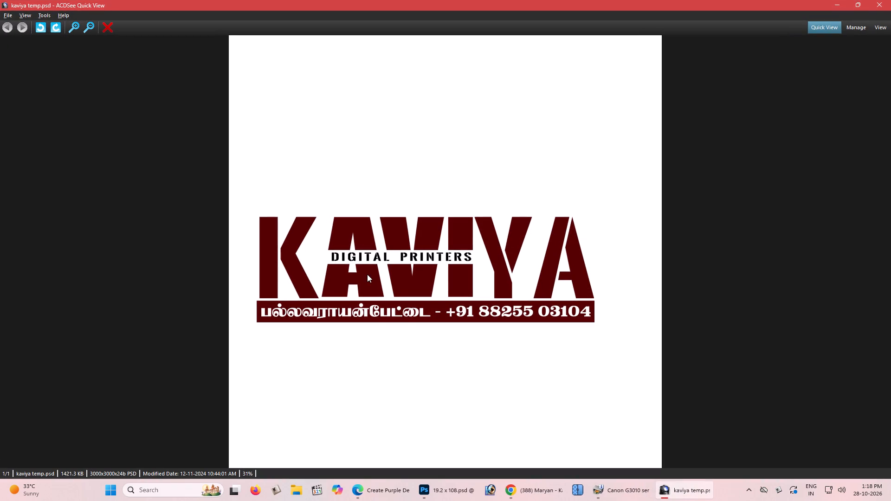
pyautogui.click(890, 0)
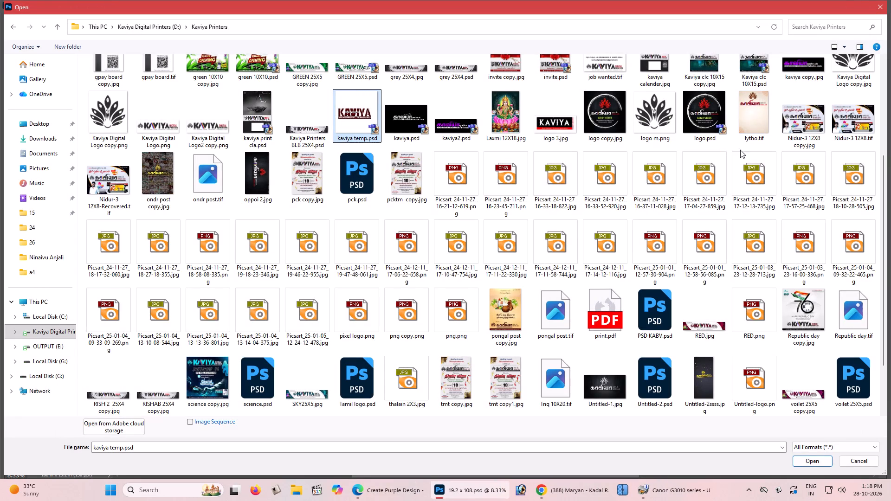
pyautogui.scroll(1, 685, 289)
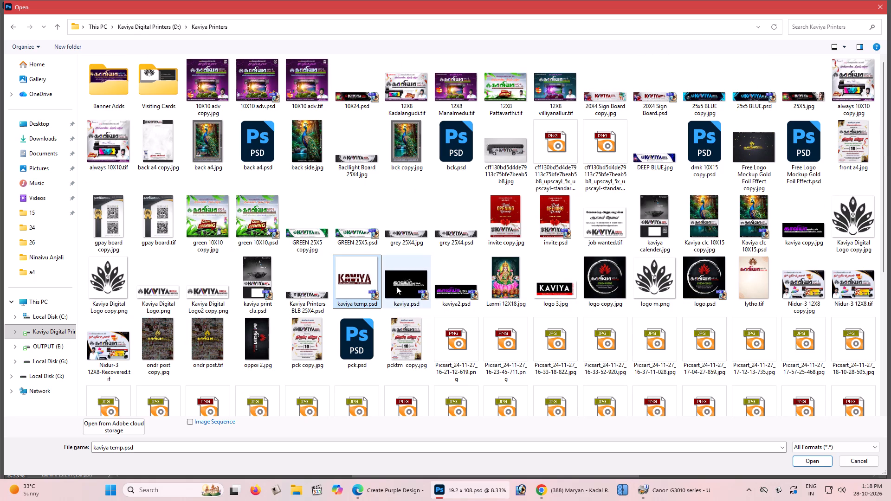
pyautogui.rightClick(406, 282)
pyautogui.click(482, 49)
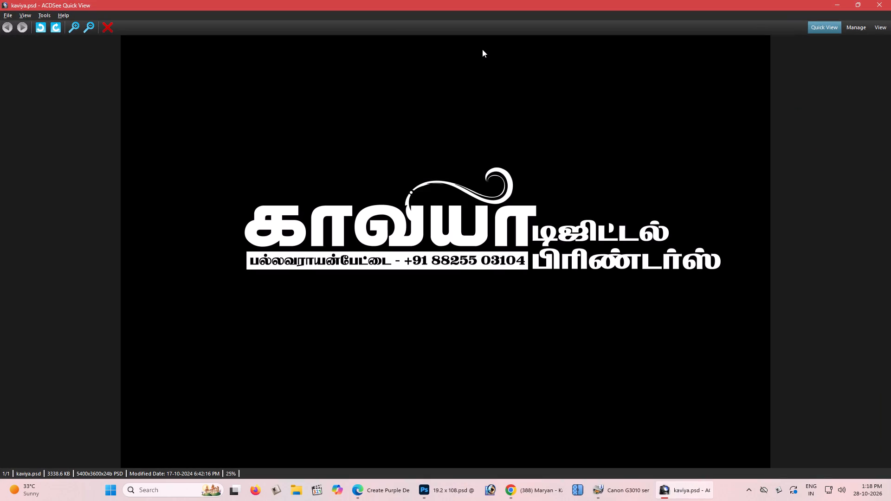
pyautogui.click(890, 0)
pyautogui.click(890, 1)
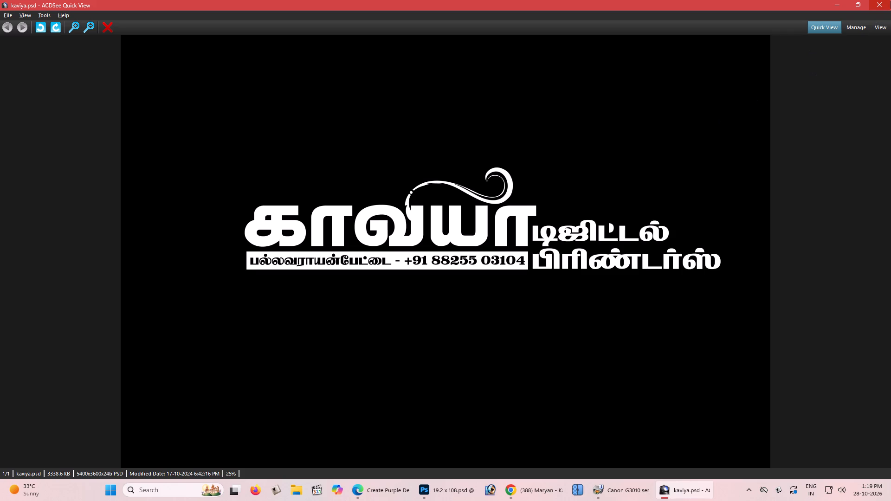
# Preview Kaviya Digital Logo.png from the Kaviya Printers folder in ACDSee.
pyautogui.scroll(4, 708, 141)
pyautogui.scroll(-4, 699, 148)
pyautogui.scroll(1, 733, 187)
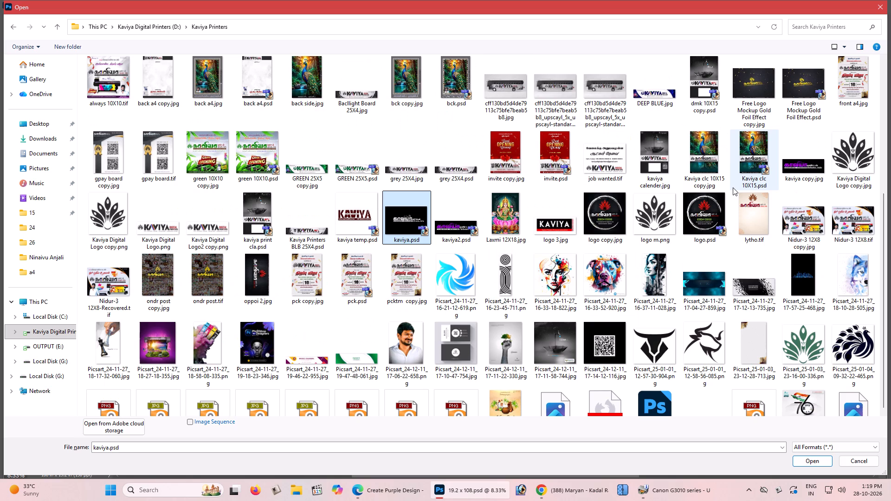
pyautogui.scroll(2, 734, 184)
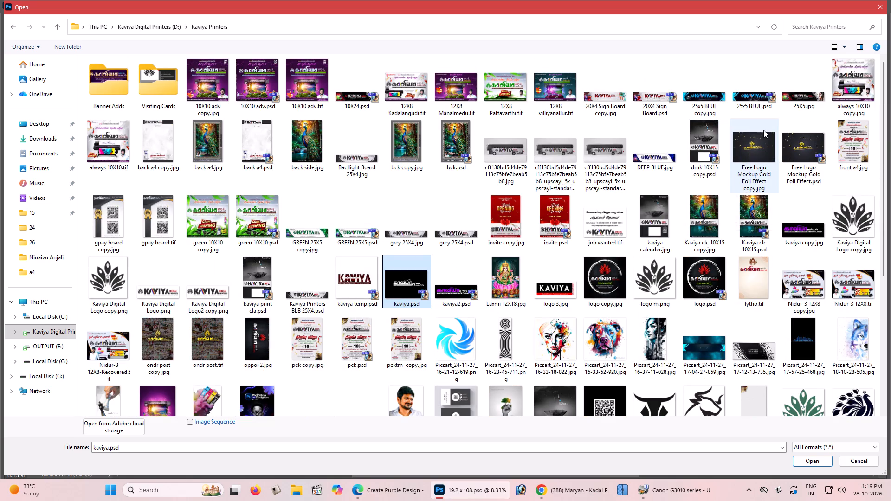
pyautogui.click(566, 292)
pyautogui.rightClick(161, 289)
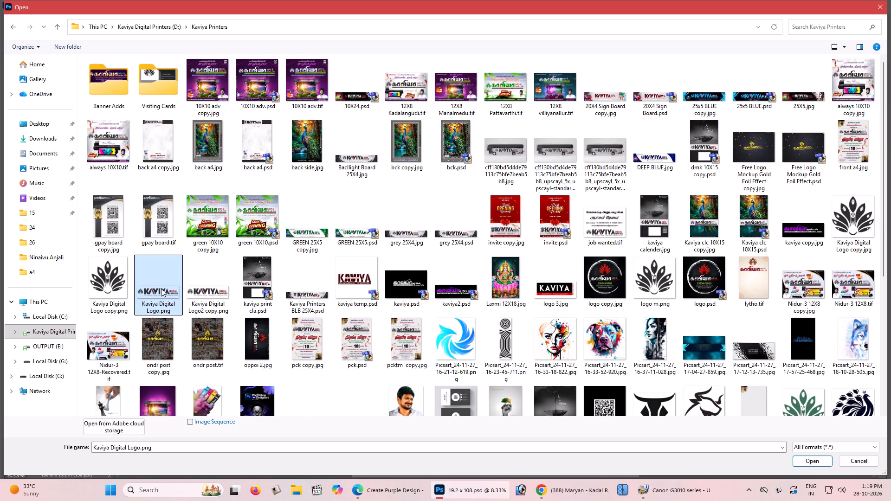
pyautogui.click(229, 143)
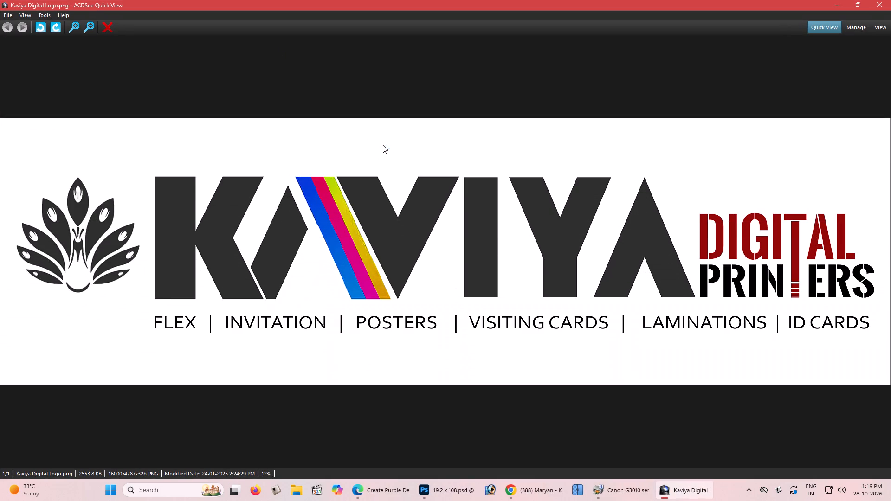
pyautogui.click(890, 0)
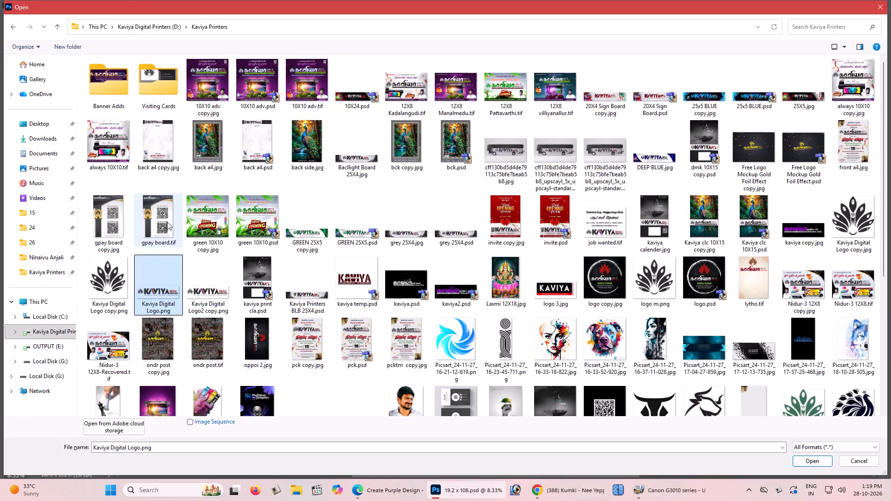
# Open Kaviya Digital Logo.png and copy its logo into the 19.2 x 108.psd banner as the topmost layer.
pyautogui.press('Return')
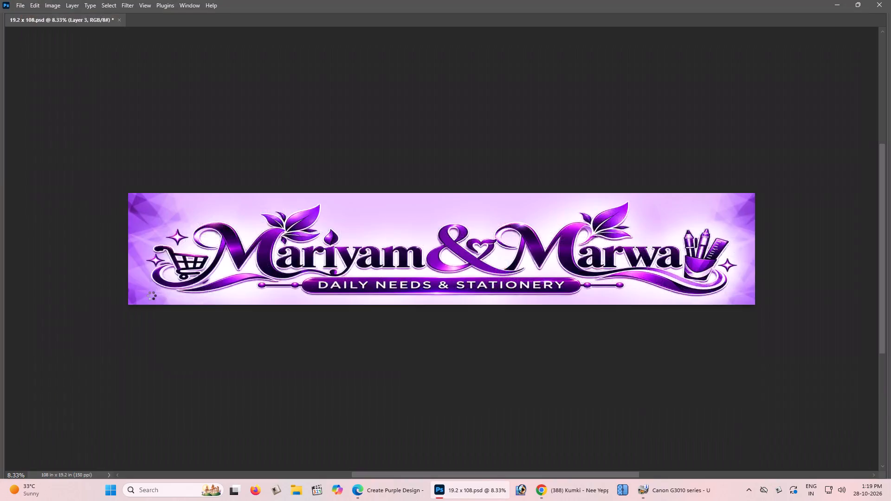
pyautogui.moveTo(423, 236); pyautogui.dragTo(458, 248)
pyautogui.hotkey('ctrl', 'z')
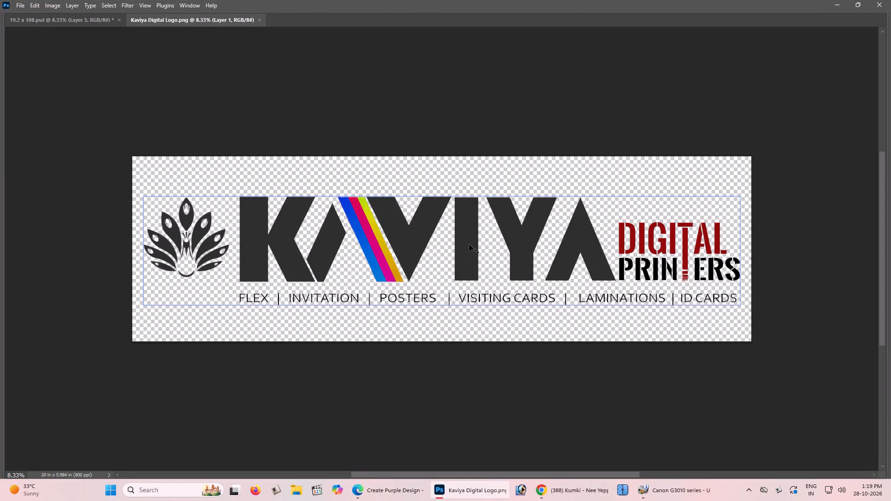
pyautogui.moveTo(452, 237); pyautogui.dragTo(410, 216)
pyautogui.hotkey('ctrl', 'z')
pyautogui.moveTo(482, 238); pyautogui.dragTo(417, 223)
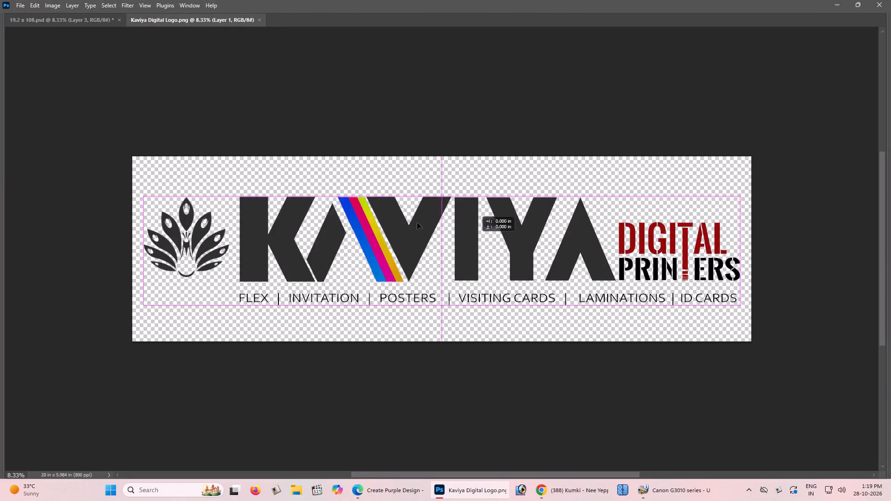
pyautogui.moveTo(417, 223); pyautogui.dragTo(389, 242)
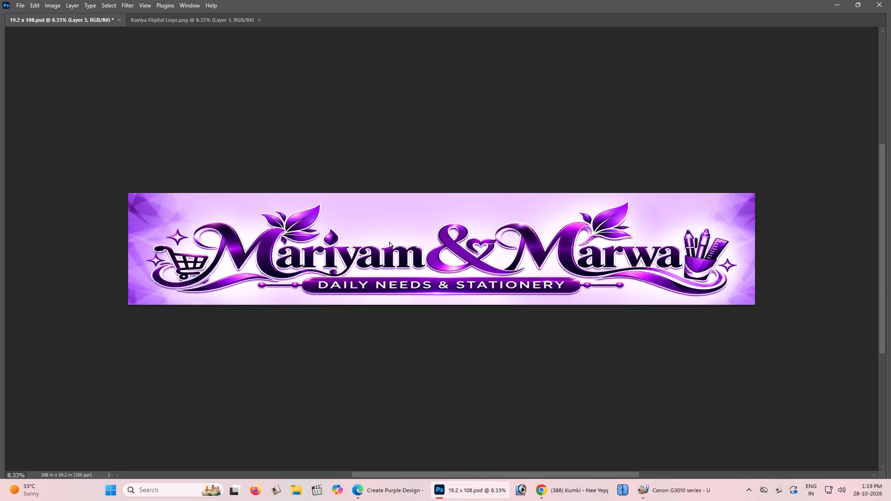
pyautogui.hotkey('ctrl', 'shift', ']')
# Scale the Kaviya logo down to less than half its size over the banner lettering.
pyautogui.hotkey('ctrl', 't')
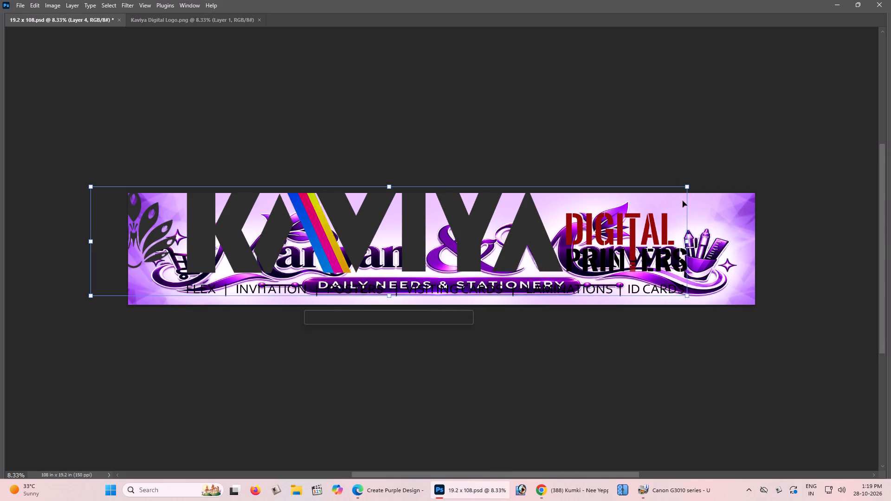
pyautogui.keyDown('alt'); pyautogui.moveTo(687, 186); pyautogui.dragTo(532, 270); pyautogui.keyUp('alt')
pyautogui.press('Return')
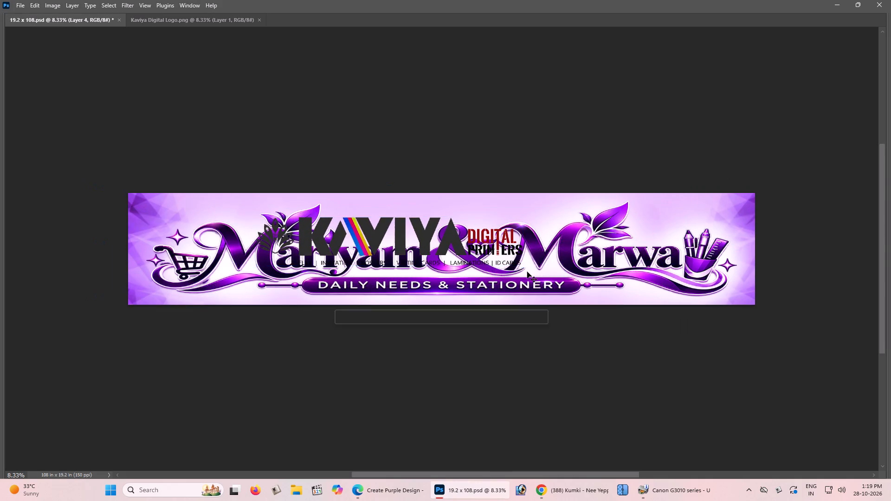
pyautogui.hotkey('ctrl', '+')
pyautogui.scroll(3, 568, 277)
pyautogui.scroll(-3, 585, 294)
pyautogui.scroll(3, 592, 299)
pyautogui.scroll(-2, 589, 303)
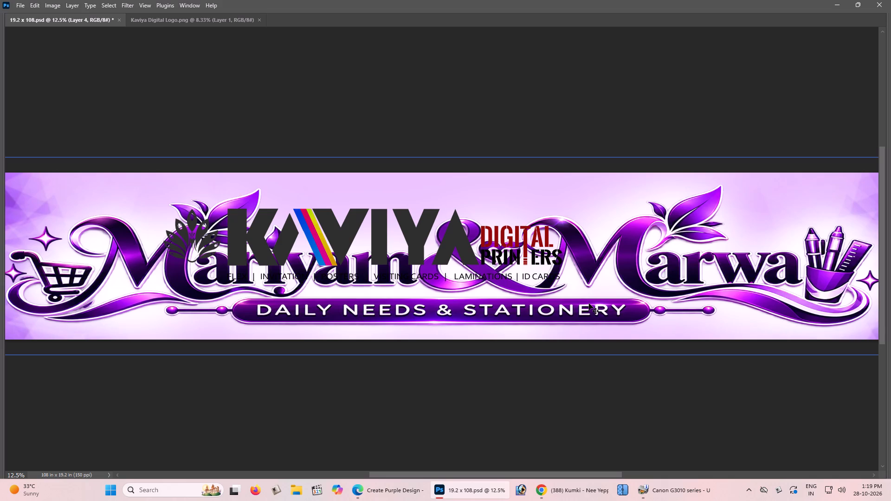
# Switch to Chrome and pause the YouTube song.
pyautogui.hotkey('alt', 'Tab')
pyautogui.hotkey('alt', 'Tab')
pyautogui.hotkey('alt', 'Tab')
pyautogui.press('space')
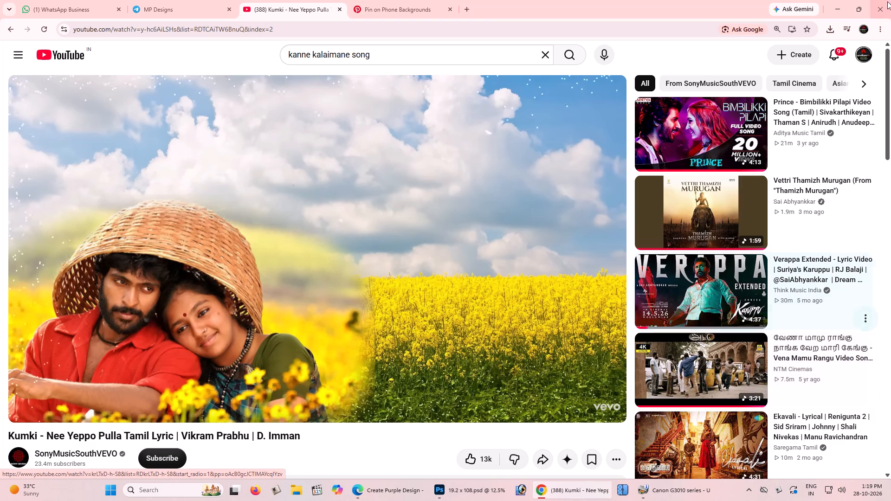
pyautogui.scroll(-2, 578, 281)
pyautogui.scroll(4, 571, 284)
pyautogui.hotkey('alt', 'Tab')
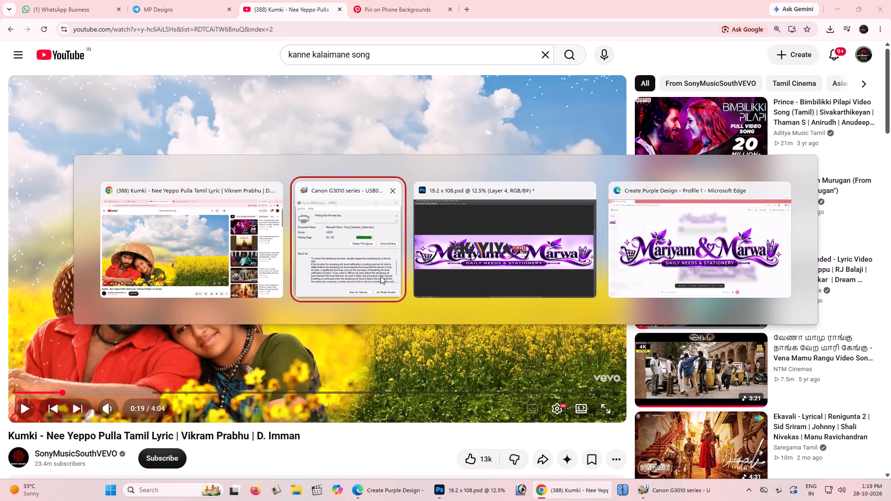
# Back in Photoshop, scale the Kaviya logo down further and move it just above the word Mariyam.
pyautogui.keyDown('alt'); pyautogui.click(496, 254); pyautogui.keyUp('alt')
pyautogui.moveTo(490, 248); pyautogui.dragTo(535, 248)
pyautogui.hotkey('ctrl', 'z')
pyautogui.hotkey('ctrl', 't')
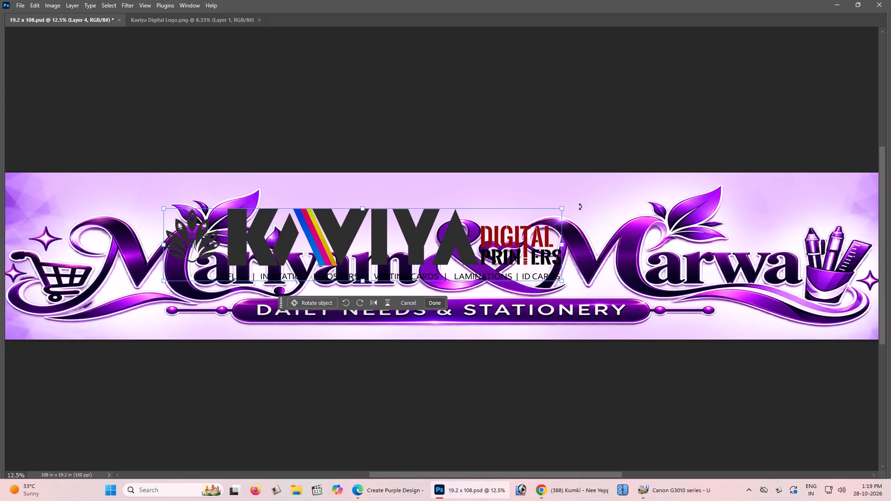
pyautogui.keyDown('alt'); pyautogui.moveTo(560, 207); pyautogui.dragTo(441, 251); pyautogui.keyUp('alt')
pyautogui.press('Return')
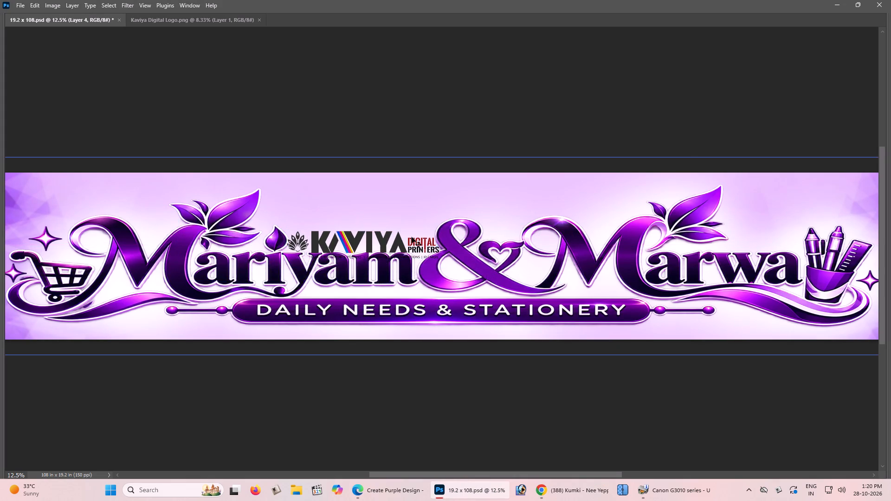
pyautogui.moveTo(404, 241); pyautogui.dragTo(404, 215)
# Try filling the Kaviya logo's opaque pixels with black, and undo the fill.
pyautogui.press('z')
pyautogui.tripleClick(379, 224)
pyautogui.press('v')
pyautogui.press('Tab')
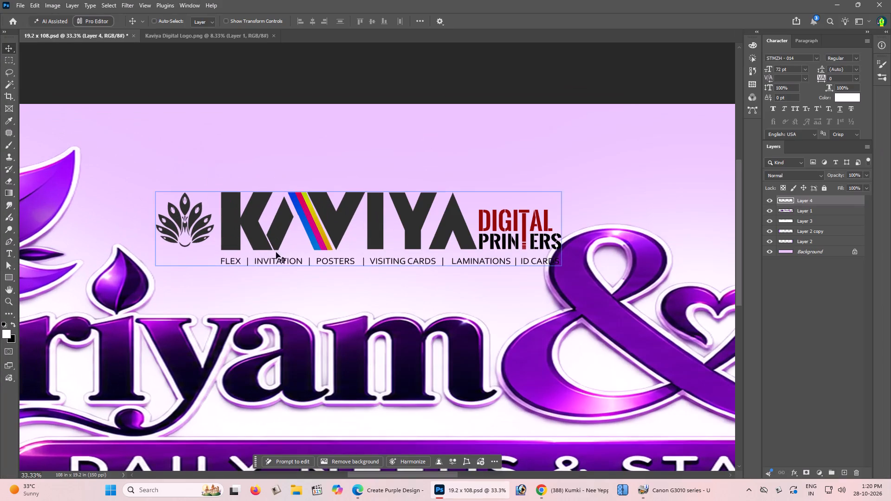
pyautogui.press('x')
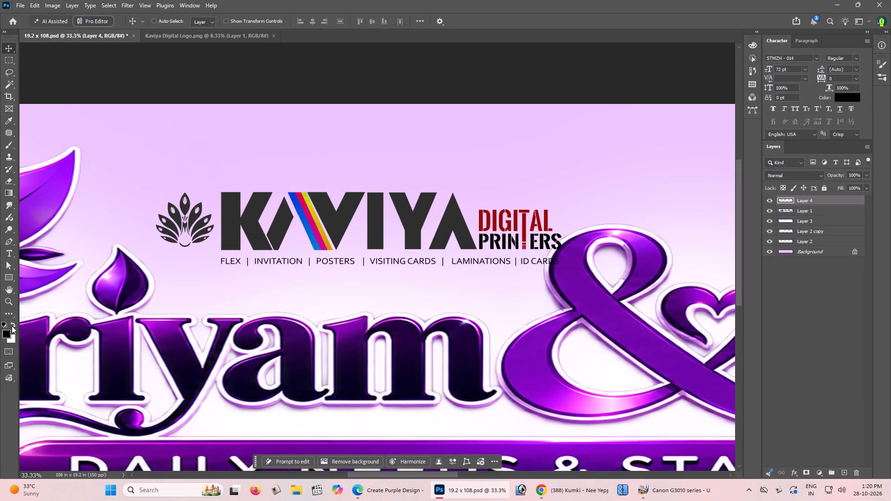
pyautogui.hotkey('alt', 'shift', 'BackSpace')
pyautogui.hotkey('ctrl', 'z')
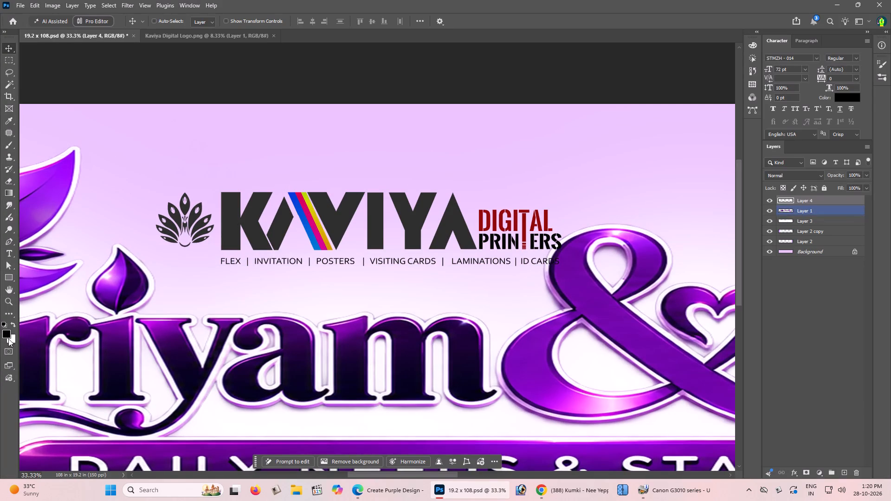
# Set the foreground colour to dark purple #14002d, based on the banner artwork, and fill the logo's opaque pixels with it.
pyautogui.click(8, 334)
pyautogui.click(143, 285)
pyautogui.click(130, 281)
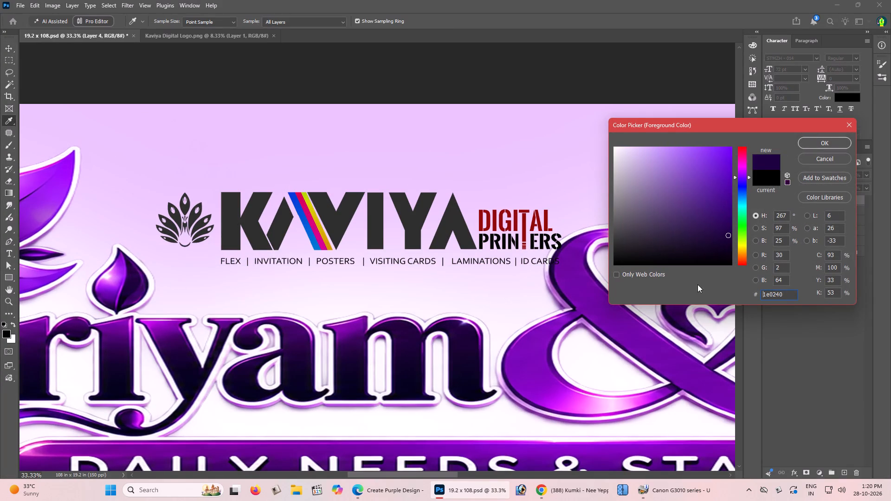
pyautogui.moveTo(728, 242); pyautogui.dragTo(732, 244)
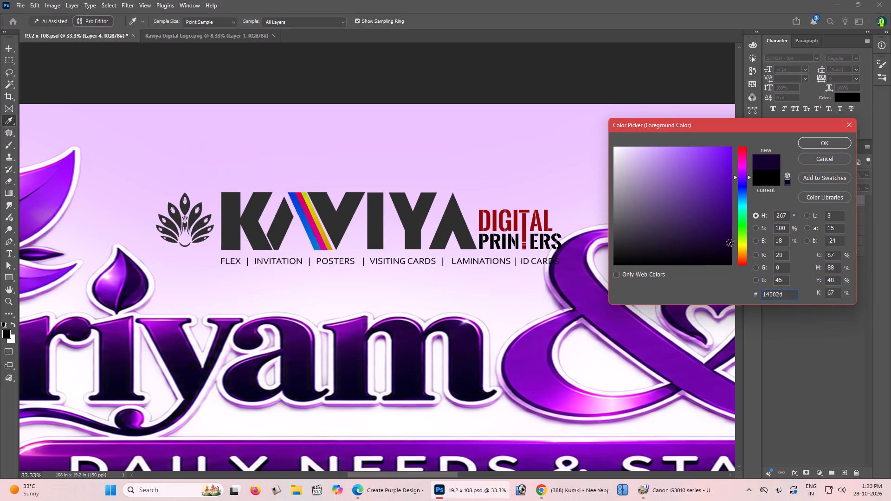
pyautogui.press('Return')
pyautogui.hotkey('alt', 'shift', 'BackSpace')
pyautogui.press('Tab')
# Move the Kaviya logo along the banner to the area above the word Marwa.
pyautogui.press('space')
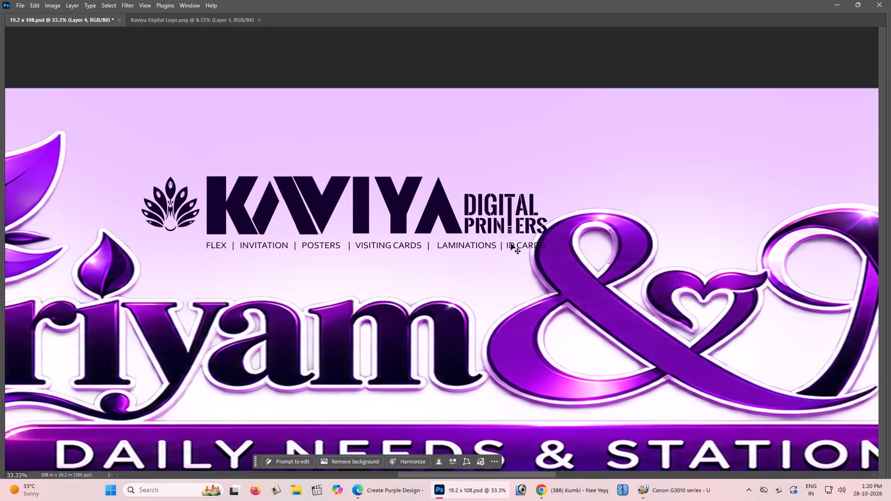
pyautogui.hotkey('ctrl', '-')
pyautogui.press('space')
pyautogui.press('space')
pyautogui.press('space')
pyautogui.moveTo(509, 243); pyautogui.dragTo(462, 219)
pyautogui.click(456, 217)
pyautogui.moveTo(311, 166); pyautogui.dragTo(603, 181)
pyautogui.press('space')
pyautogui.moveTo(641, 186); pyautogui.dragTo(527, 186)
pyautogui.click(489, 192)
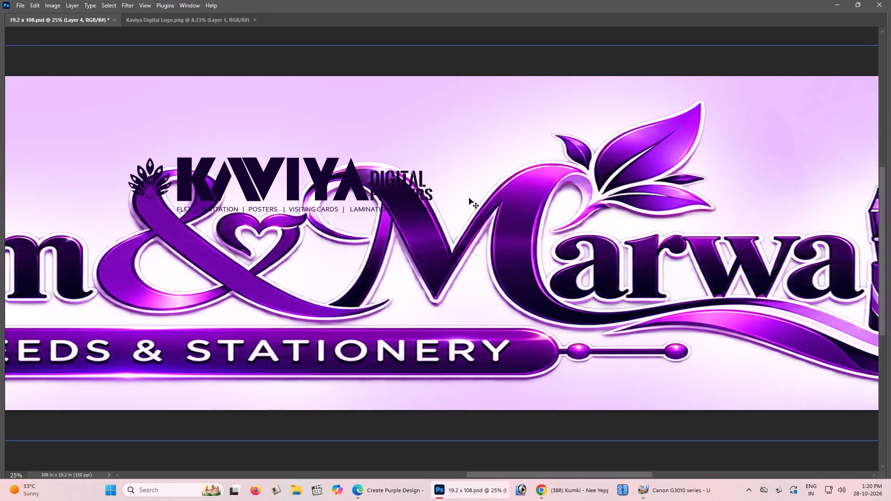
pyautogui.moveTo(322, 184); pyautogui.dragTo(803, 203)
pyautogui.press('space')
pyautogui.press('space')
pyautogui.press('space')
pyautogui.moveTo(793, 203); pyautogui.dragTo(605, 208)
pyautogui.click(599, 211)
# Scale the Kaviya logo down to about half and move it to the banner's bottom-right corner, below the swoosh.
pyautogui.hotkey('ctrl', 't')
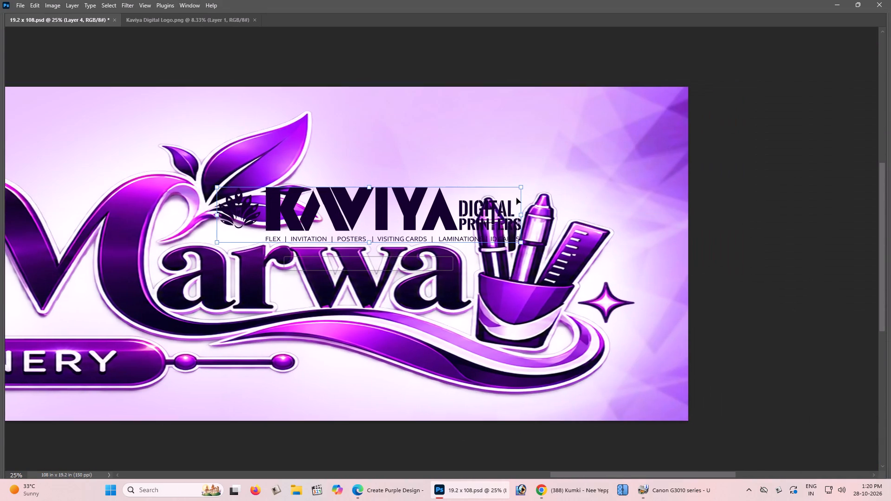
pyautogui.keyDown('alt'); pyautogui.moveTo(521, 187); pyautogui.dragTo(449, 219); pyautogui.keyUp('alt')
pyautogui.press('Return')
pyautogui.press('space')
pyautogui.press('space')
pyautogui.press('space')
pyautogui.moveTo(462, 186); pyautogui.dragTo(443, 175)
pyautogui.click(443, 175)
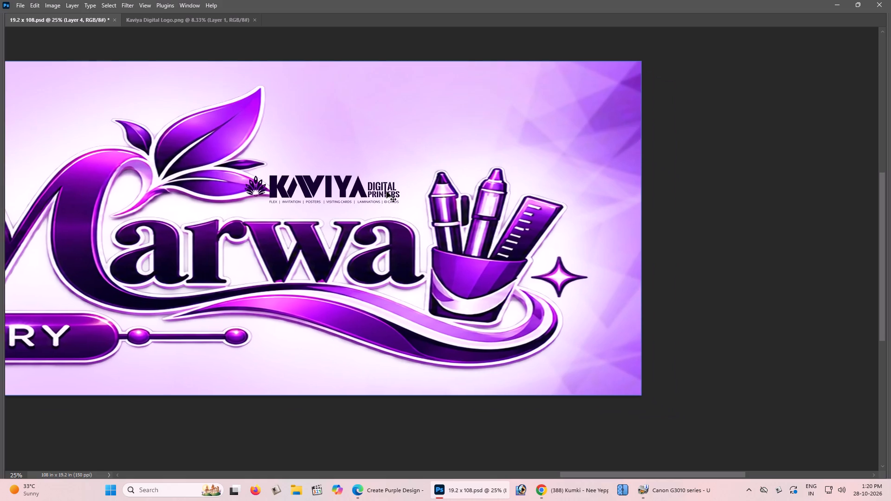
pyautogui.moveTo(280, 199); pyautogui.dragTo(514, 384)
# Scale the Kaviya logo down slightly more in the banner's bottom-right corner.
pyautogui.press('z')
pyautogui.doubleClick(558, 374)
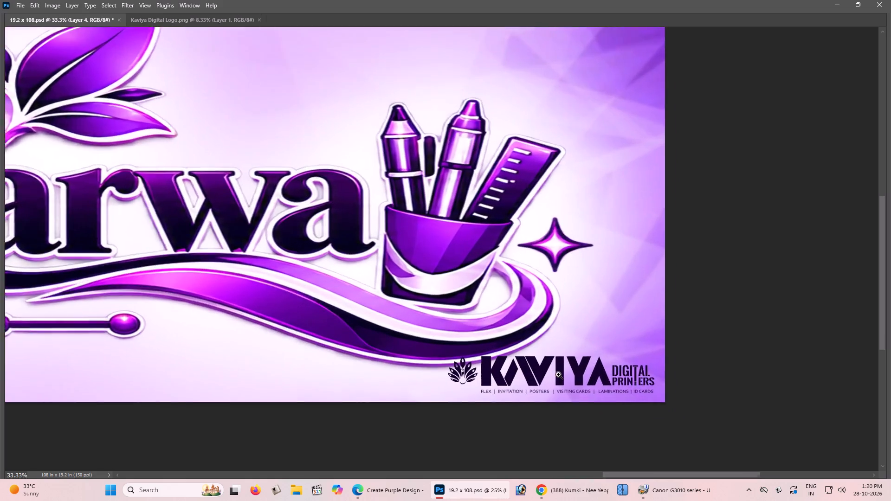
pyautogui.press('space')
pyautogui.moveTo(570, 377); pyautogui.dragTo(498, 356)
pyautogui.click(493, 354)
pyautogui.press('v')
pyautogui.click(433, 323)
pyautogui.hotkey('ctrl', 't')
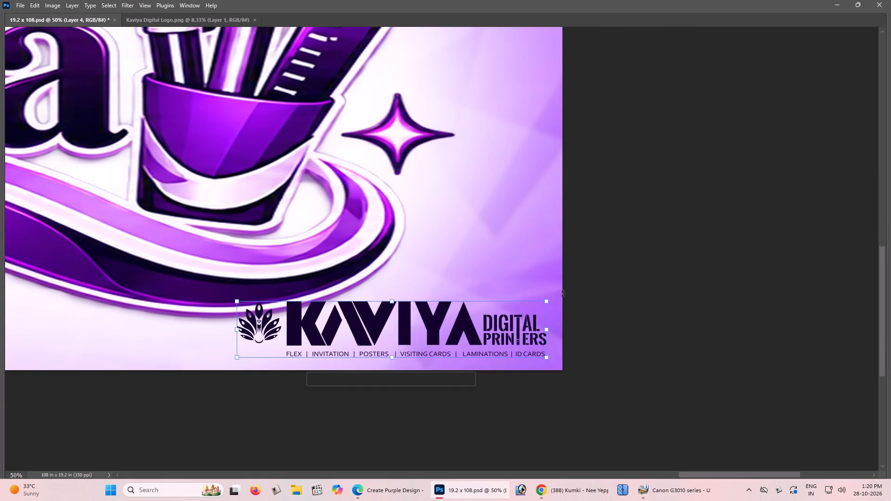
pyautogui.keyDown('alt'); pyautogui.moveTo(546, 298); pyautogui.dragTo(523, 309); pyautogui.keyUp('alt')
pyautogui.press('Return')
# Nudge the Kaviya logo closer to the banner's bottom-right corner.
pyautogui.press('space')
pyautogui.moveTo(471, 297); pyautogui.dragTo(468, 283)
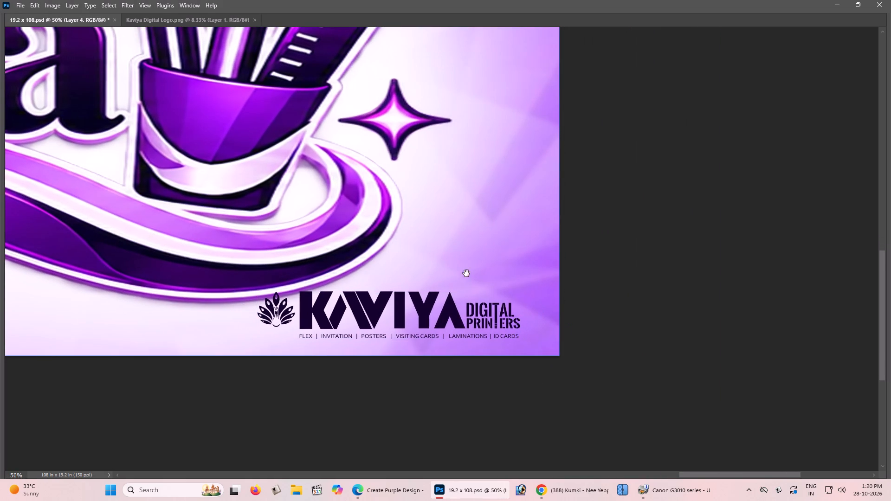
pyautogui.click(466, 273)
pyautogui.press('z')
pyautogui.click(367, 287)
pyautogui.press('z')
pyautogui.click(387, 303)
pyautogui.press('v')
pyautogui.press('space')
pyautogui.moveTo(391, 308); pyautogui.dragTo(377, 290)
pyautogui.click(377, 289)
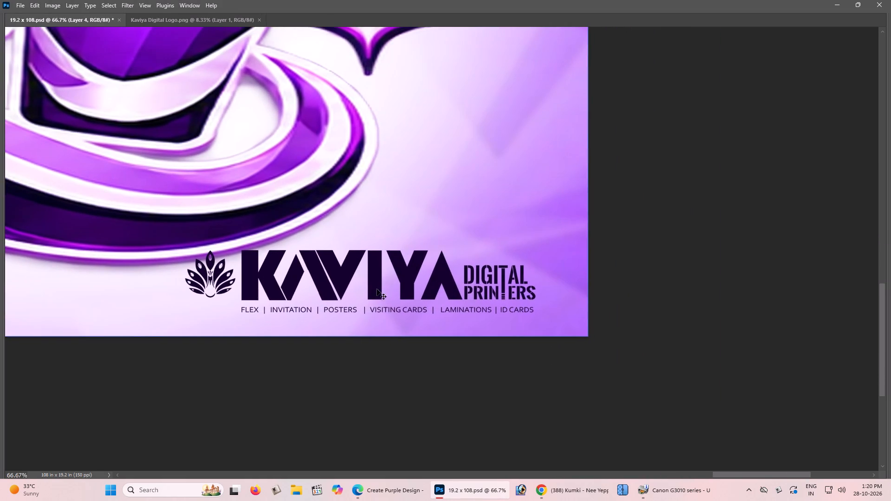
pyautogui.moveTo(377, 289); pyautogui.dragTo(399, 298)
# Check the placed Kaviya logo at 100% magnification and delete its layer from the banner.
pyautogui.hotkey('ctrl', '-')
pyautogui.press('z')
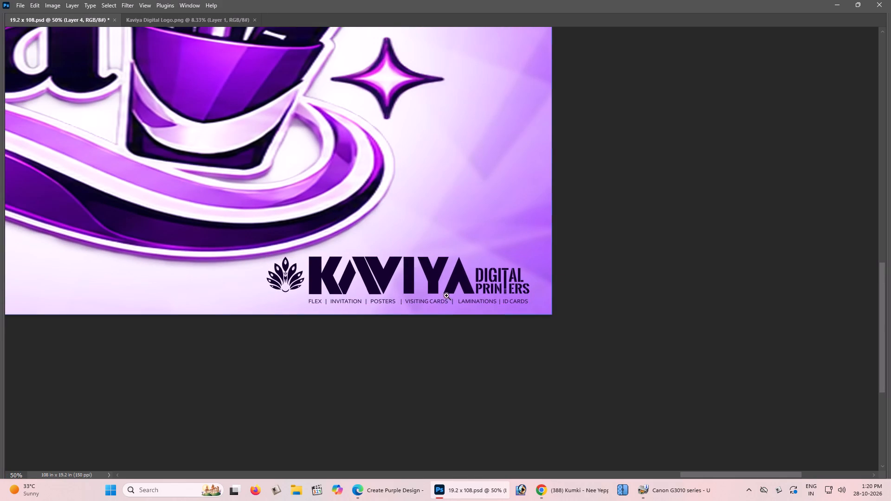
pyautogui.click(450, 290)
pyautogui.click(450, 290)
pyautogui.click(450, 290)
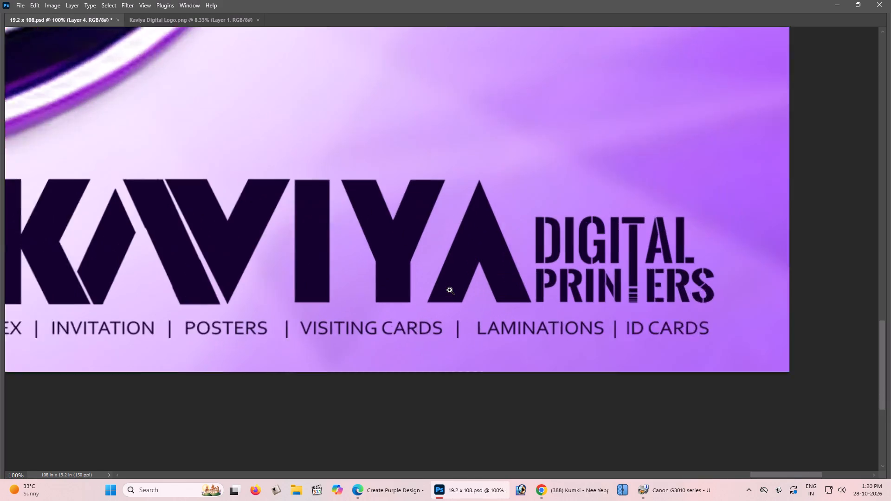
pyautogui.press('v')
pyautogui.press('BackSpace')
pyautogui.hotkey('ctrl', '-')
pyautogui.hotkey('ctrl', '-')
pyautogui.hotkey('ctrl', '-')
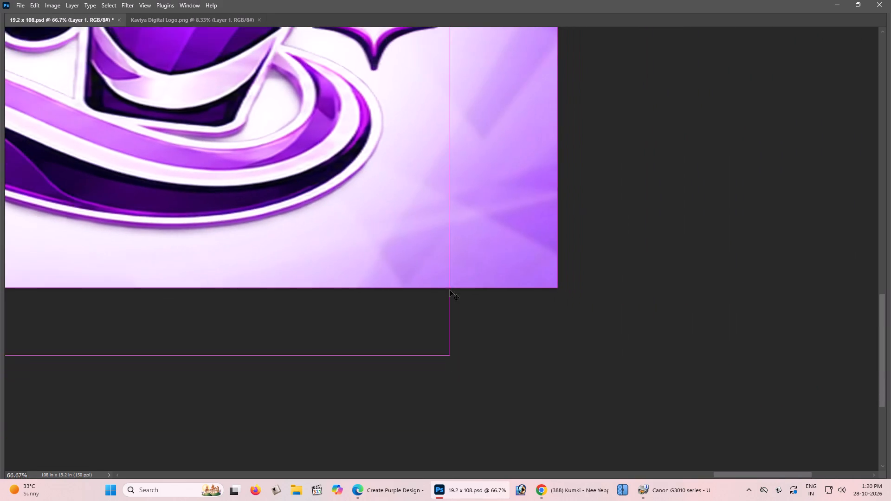
# Look through the Kaviya Printers folder with enlarged thumbnails for a suitable Kaviya logo file to open.
pyautogui.hotkey('ctrl', 'o')
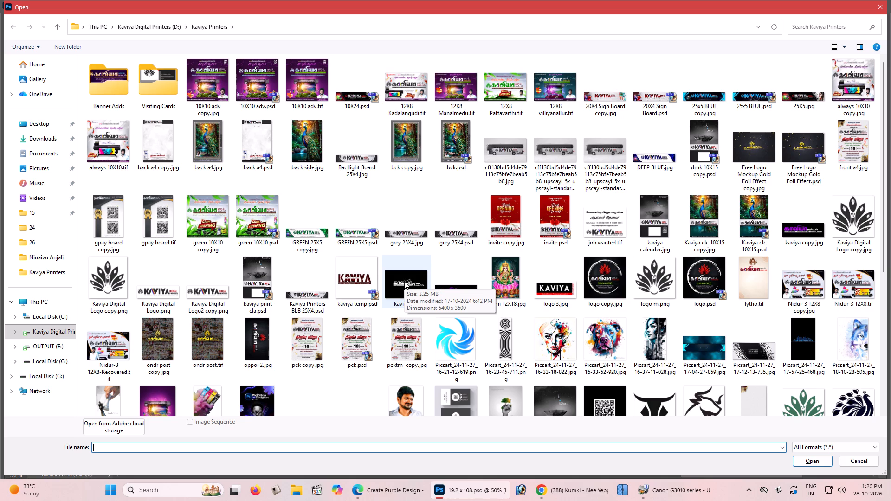
pyautogui.scroll(-2, 323, 346)
pyautogui.scroll(-1, 298, 312)
pyautogui.rightClick(393, 390)
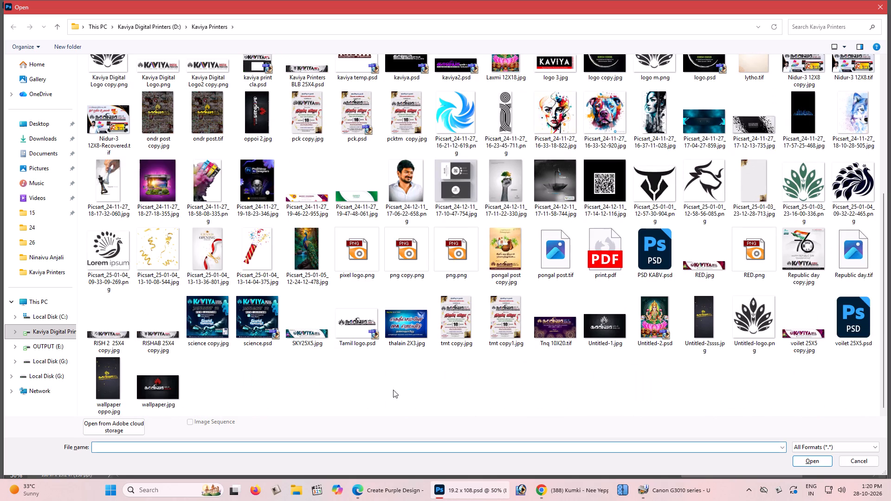
pyautogui.click(467, 276)
pyautogui.click(518, 279)
pyautogui.scroll(-1, 522, 274)
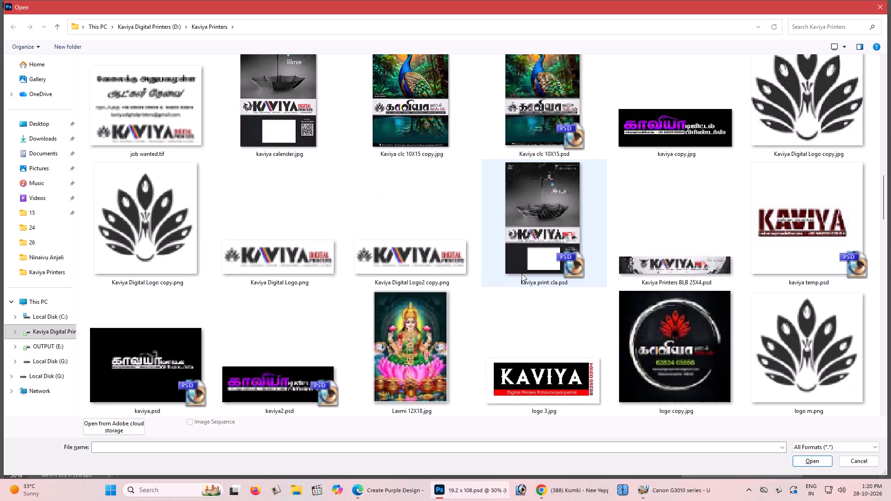
pyautogui.scroll(-5, 649, 390)
pyautogui.scroll(-4, 595, 280)
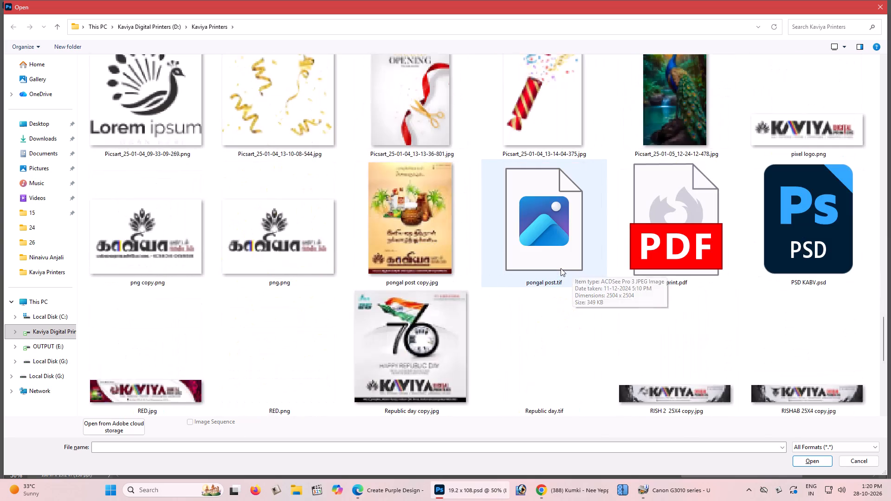
pyautogui.scroll(2, 560, 268)
pyautogui.scroll(-1, 561, 265)
pyautogui.scroll(2, 561, 264)
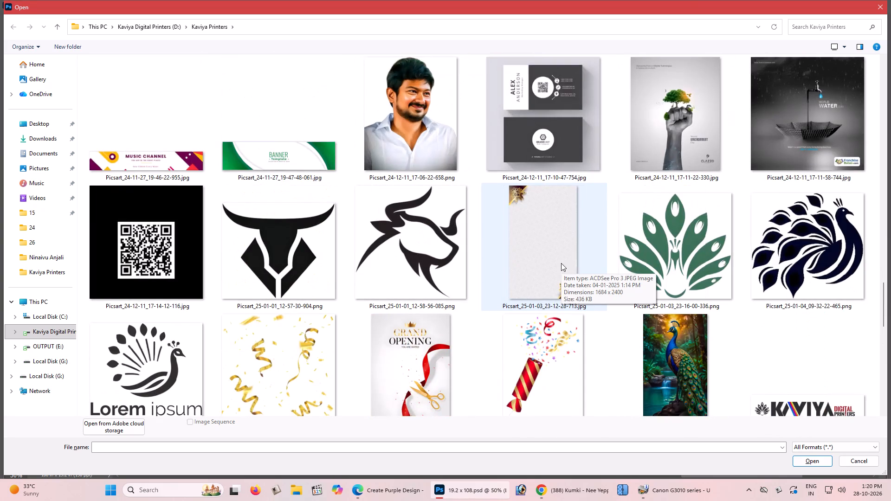
pyautogui.scroll(-3, 561, 263)
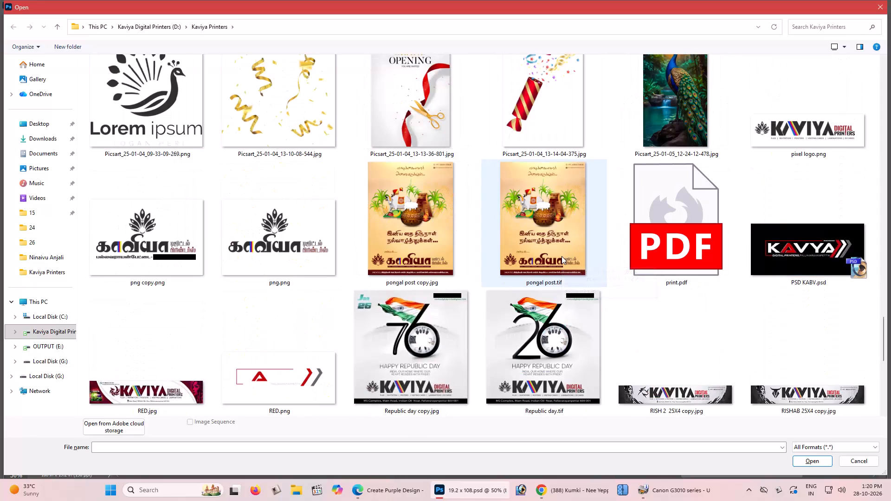
pyautogui.scroll(1, 269, 188)
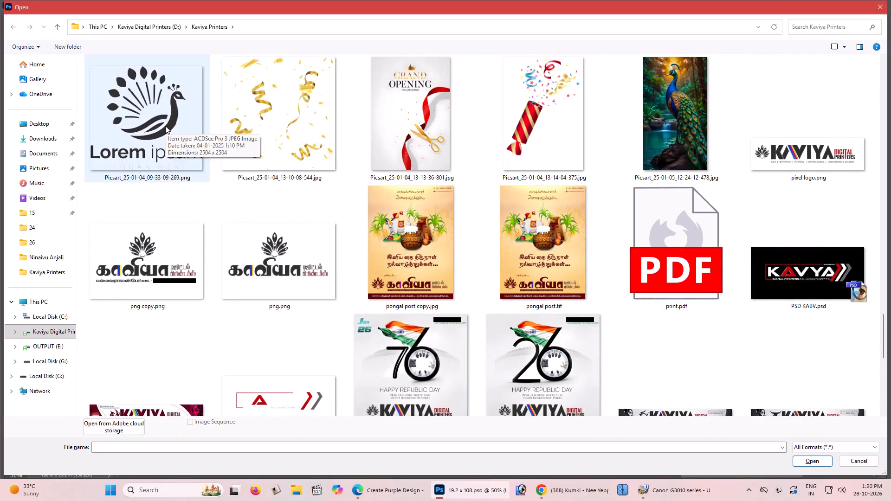
pyautogui.scroll(-1, 601, 194)
pyautogui.scroll(1, 595, 194)
pyautogui.scroll(-1, 595, 194)
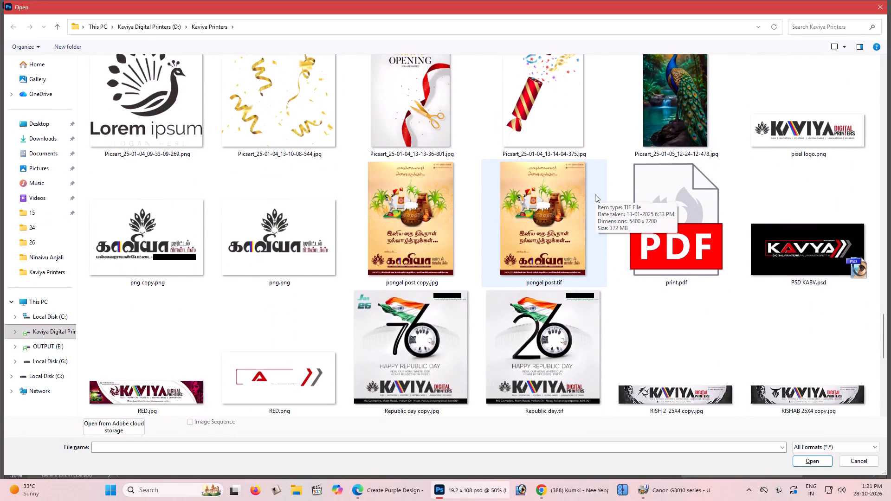
pyautogui.scroll(-2, 595, 194)
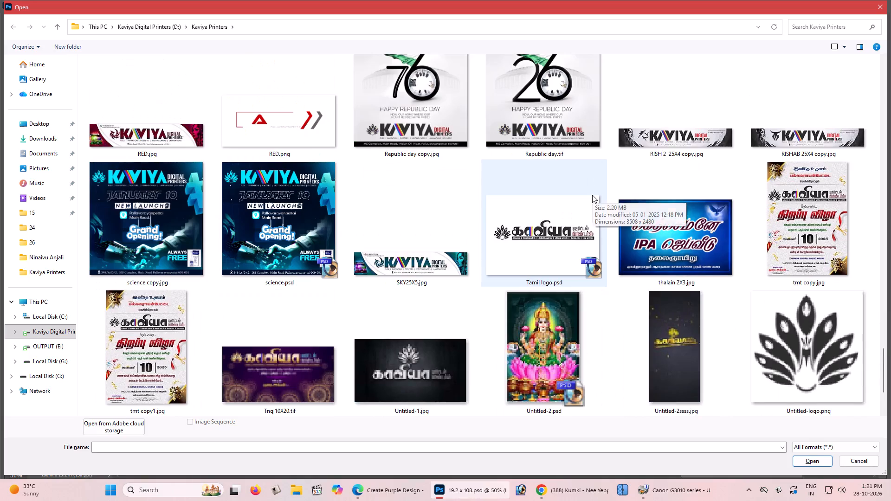
pyautogui.scroll(-1, 592, 195)
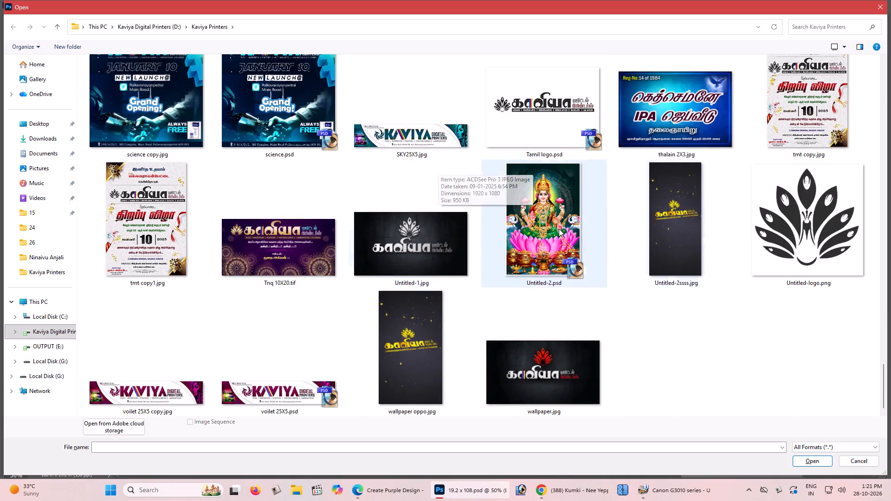
pyautogui.scroll(-1, 684, 281)
pyautogui.scroll(-1, 732, 314)
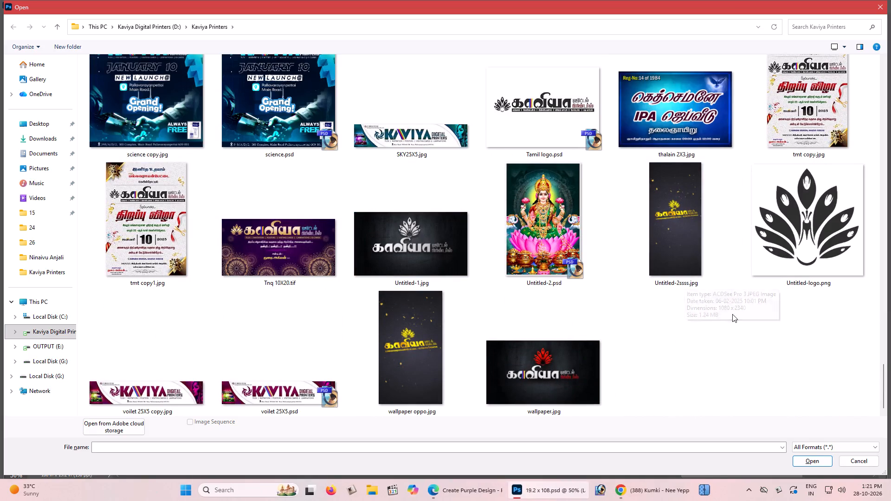
pyautogui.scroll(-3, 732, 314)
pyautogui.scroll(4, 475, 350)
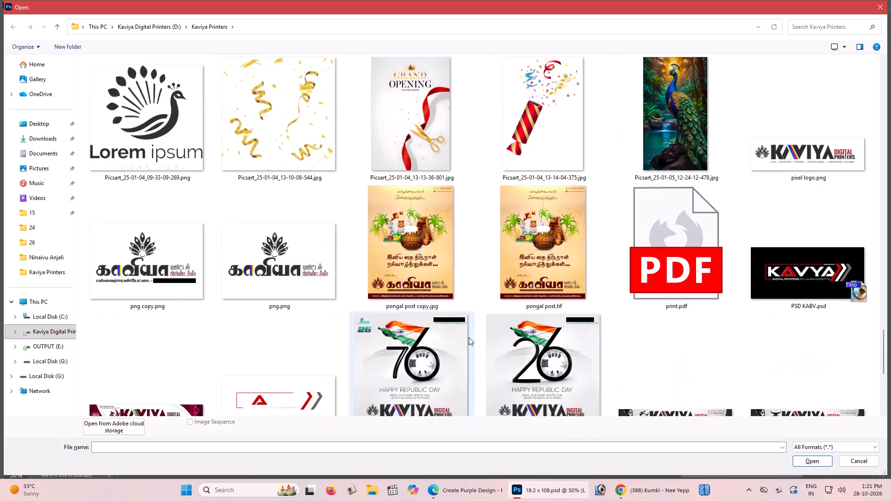
pyautogui.scroll(1, 862, 293)
pyautogui.scroll(1, 788, 290)
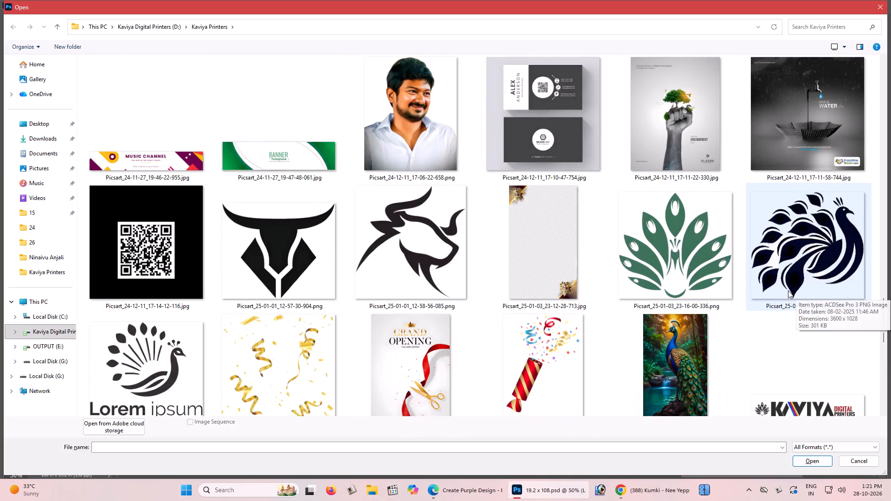
pyautogui.scroll(2, 788, 286)
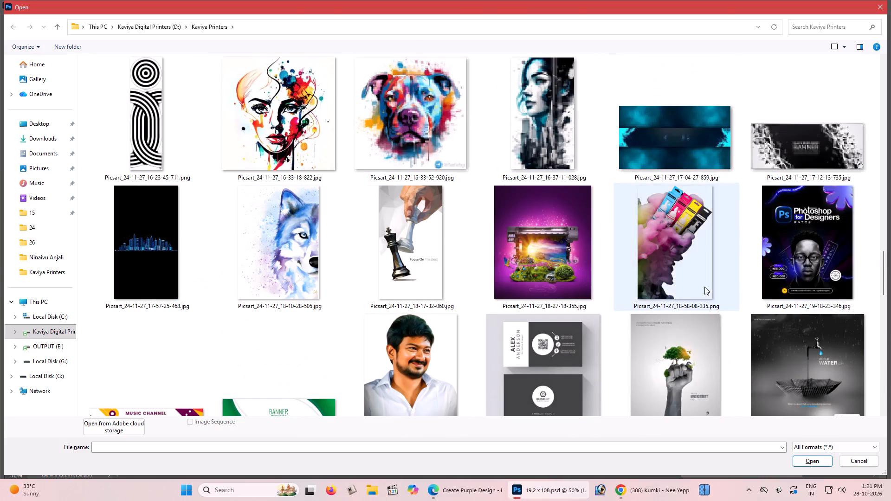
pyautogui.scroll(1, 681, 290)
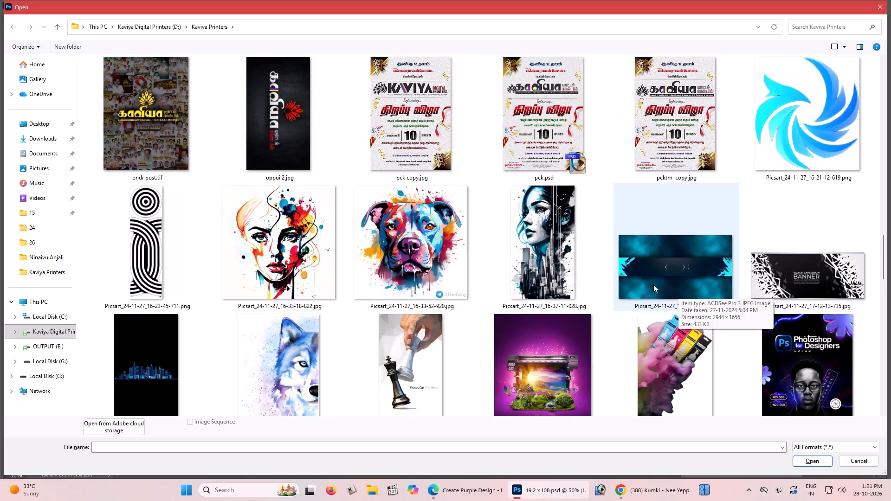
pyautogui.scroll(2, 521, 276)
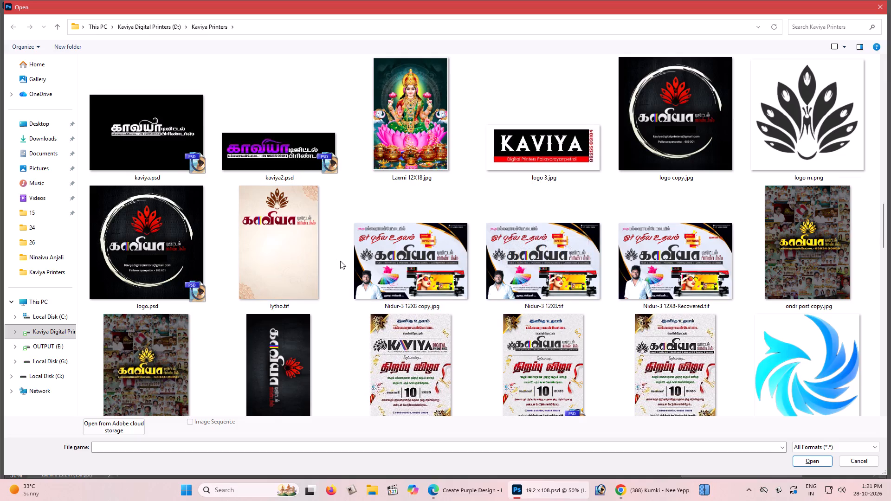
pyautogui.scroll(1, 339, 261)
pyautogui.scroll(1, 646, 273)
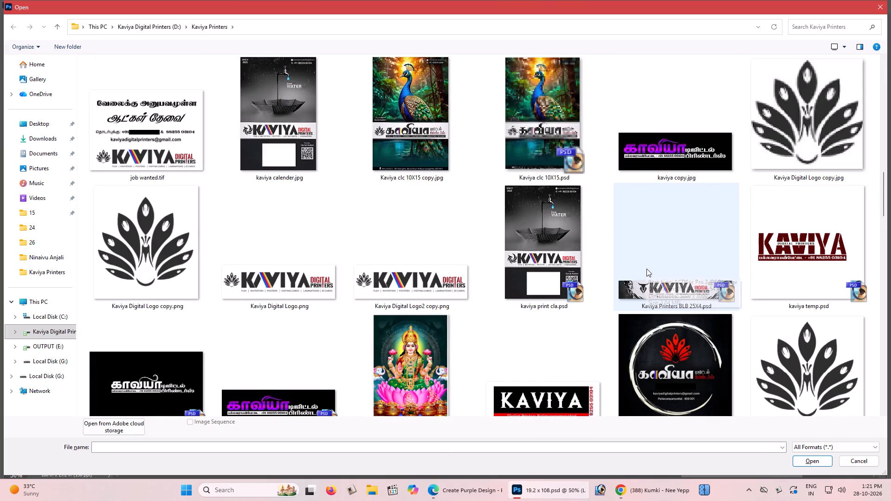
pyautogui.scroll(3, 766, 255)
pyautogui.scroll(2, 651, 266)
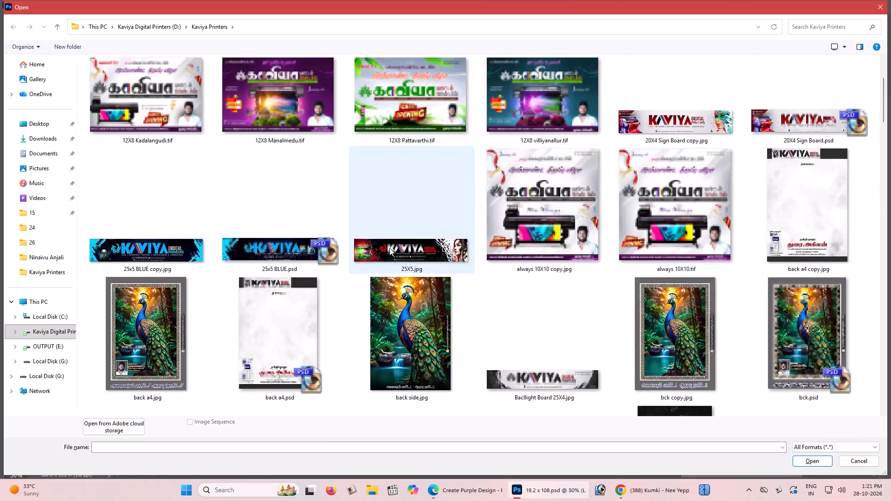
pyautogui.scroll(7, 364, 243)
# Check the Banner Adds and Visiting Cards subfolders of Kaviya Printers for a usable Kaviya logo.
pyautogui.doubleClick(168, 105)
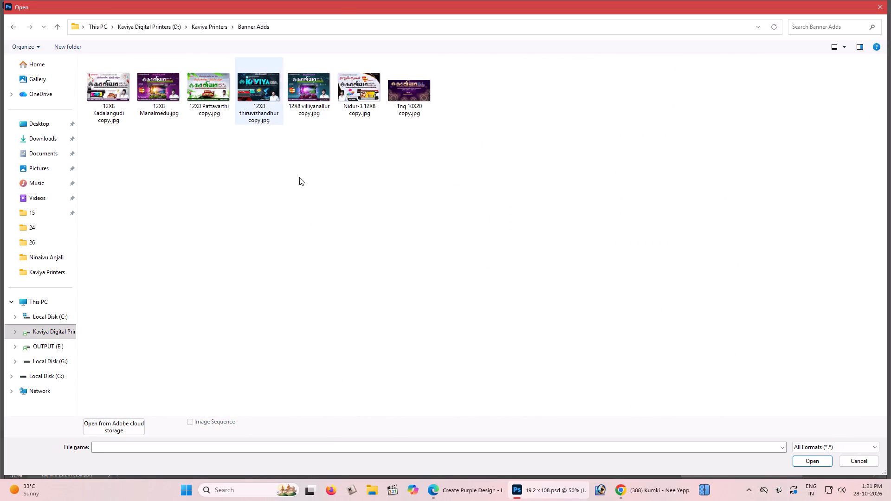
pyautogui.click(305, 183)
pyautogui.doubleClick(310, 115)
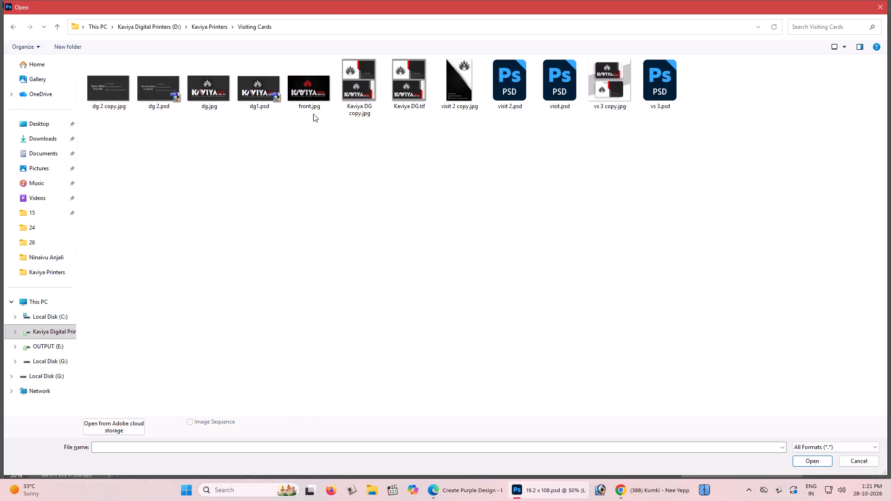
pyautogui.click(309, 137)
pyautogui.scroll(-3, 765, 206)
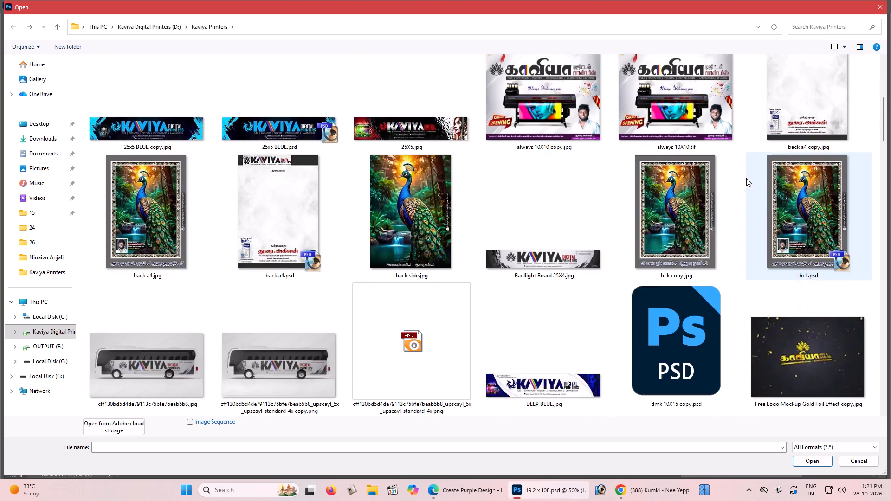
pyautogui.scroll(-1, 746, 178)
# Open logo.PSD from the root of the Kaviya Digital Printers (D:) drive.
pyautogui.click(54, 334)
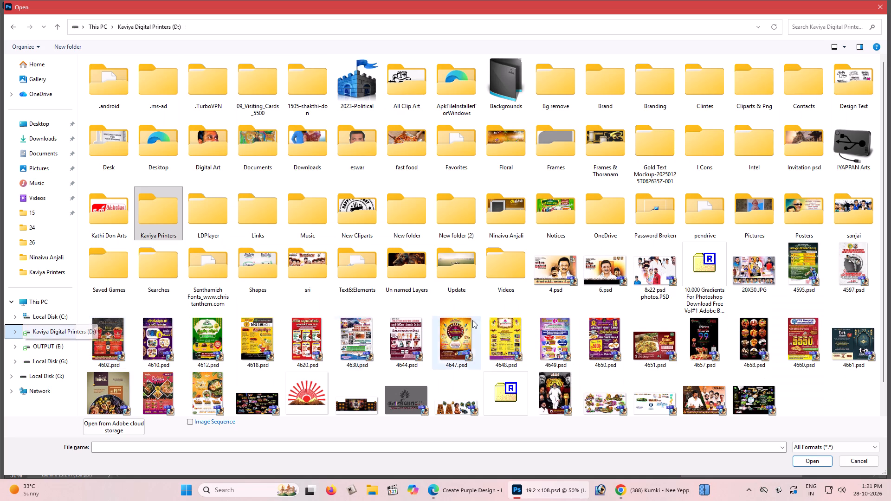
pyautogui.scroll(-5, 546, 279)
pyautogui.click(397, 365)
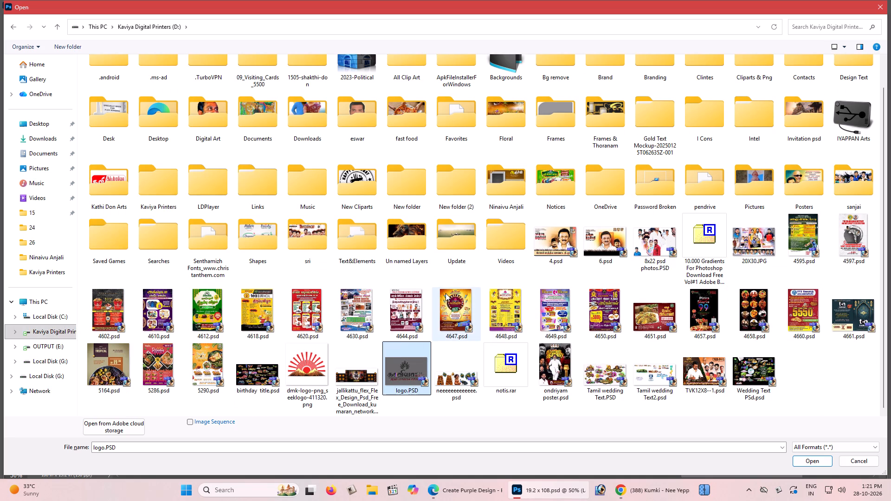
pyautogui.press('Return')
pyautogui.scroll(3, 386, 290)
pyautogui.press('Return')
# Delete the grey Color Fill 1 background layer from logo.PSD.
pyautogui.press('Tab')
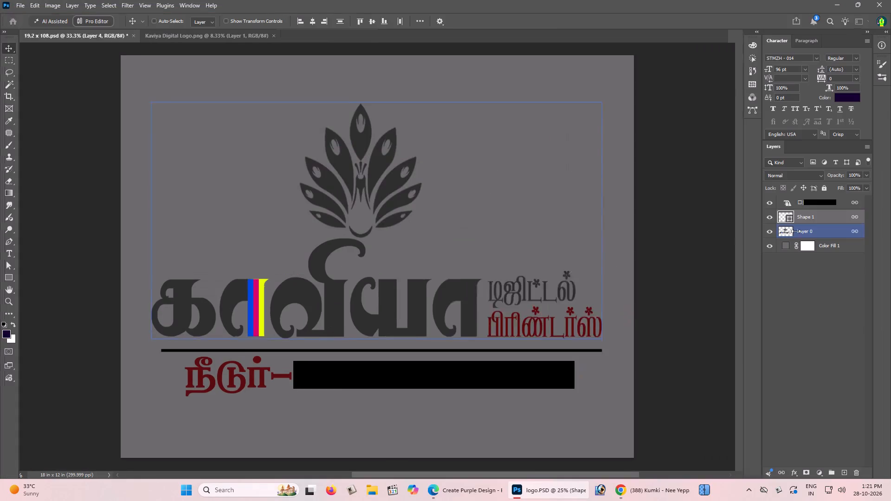
pyautogui.click(838, 247)
pyautogui.press('Home')
pyautogui.press('BackSpace')
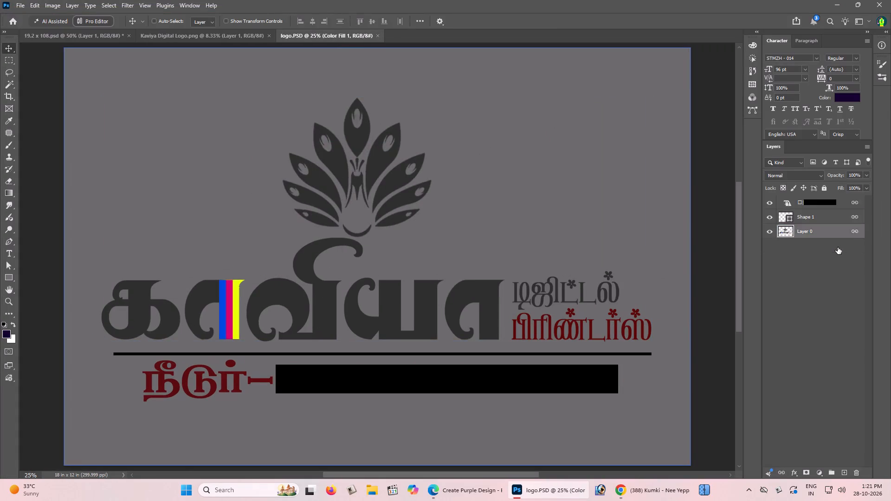
# Select the text layer, Shape 1 and Layer 0 in logo.PSD and merge them into one layer.
pyautogui.keyDown('ctrl'); pyautogui.click(837, 220); pyautogui.keyUp('ctrl')
pyautogui.keyDown('ctrl'); pyautogui.click(830, 202); pyautogui.keyUp('ctrl')
pyautogui.hotkey('ctrl', 'w')
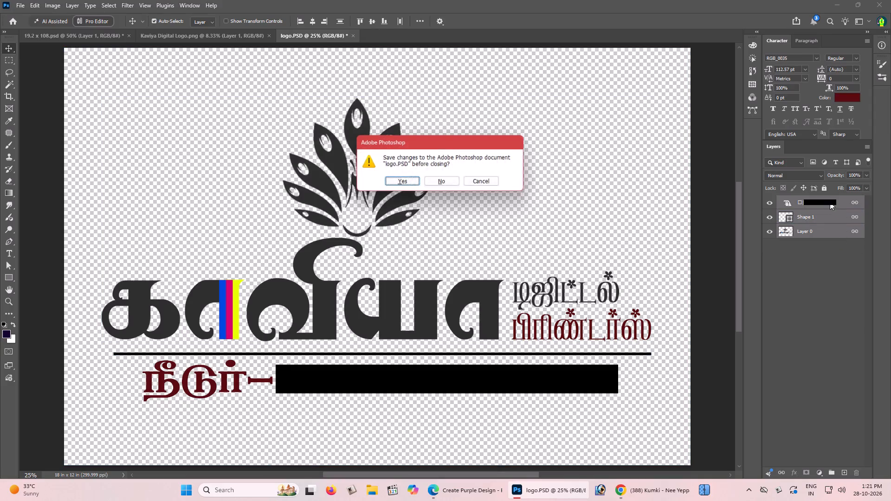
pyautogui.click(483, 182)
pyautogui.hotkey('ctrl', 'e')
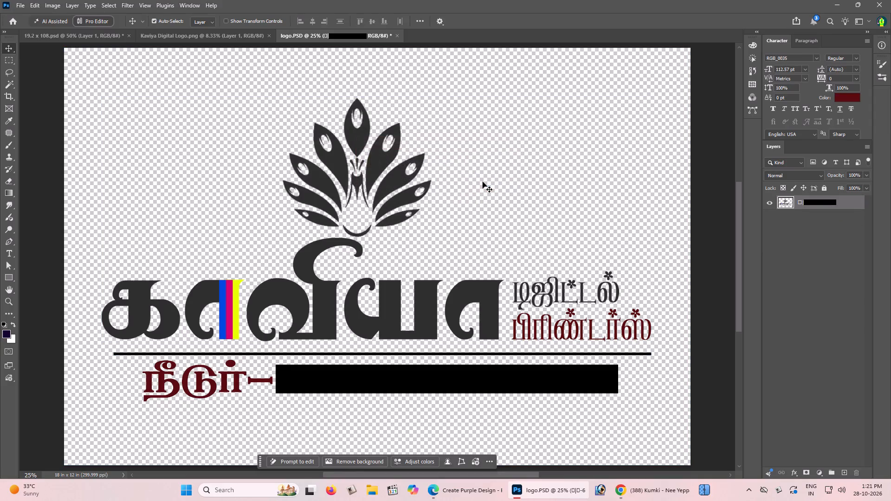
# Cut the entire merged Tamil Kaviya logo and close logo.PSD without saving changes.
pyautogui.hotkey('ctrl', 'a')
pyautogui.hotkey('ctrl', 'x')
pyautogui.hotkey('ctrl', 'w')
pyautogui.click(437, 184)
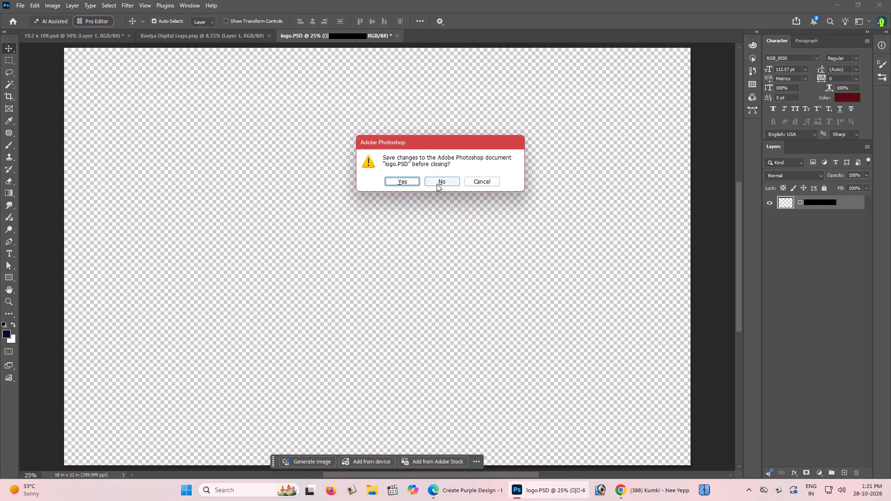
# Paste the Tamil Kaviya logo into the 19.2 x 108 banner and shift it over the banner's right end.
pyautogui.press('Tab')
pyautogui.press('space')
pyautogui.press('space')
pyautogui.press('space')
pyautogui.moveTo(460, 202); pyautogui.dragTo(438, 182)
pyautogui.click(435, 179)
pyautogui.hotkey('ctrl', 'v')
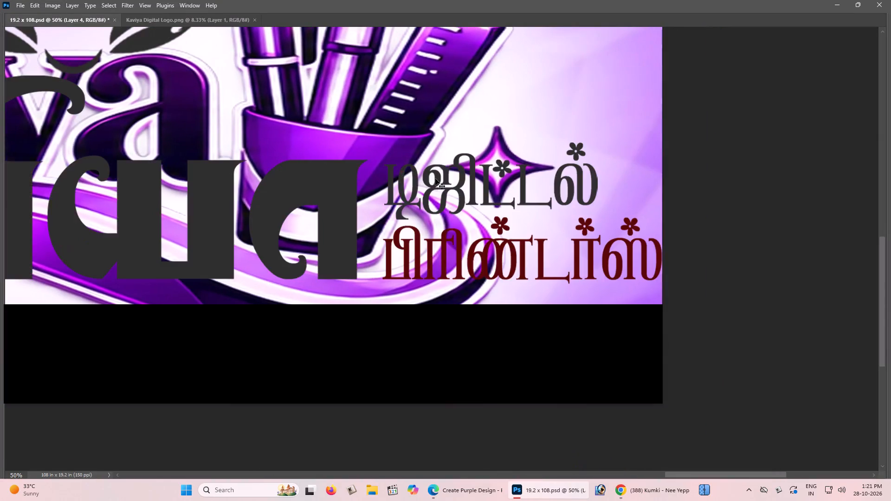
pyautogui.moveTo(444, 221); pyautogui.dragTo(725, 217)
pyautogui.moveTo(363, 219); pyautogui.dragTo(567, 273)
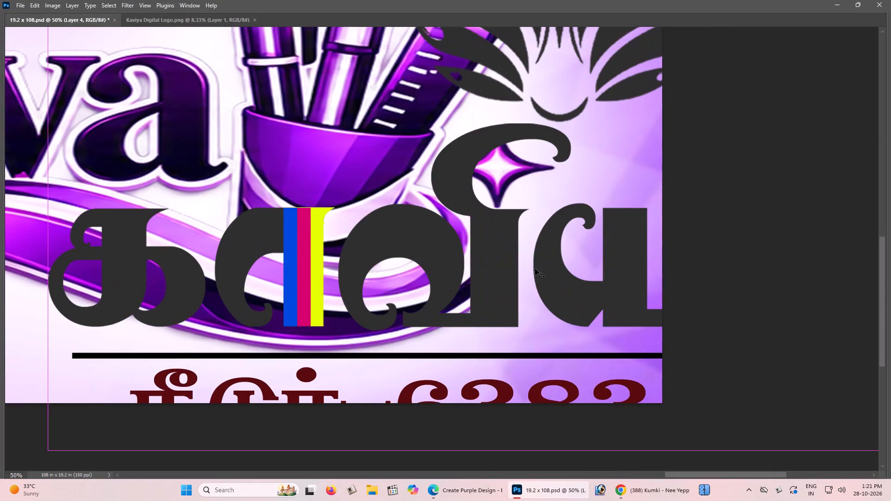
# Scale the pasted Tamil Kaviya logo down to about a fifth and place it in the banner's bottom-right corner.
pyautogui.hotkey('ctrl', '-')
pyautogui.hotkey('ctrl', 't')
pyautogui.keyDown('alt'); pyautogui.moveTo(180, 384); pyautogui.dragTo(305, 309); pyautogui.keyUp('alt')
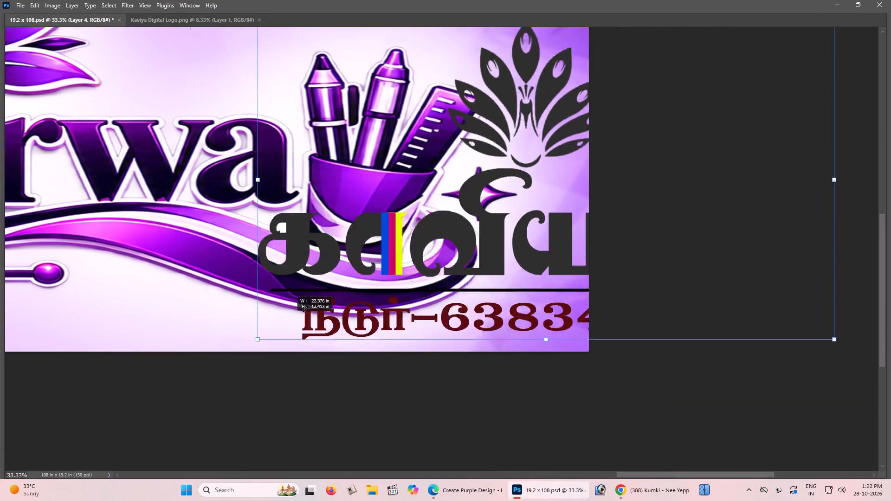
pyautogui.keyDown('alt'); pyautogui.moveTo(305, 309); pyautogui.dragTo(450, 223); pyautogui.keyUp('alt')
pyautogui.moveTo(542, 175); pyautogui.dragTo(498, 292)
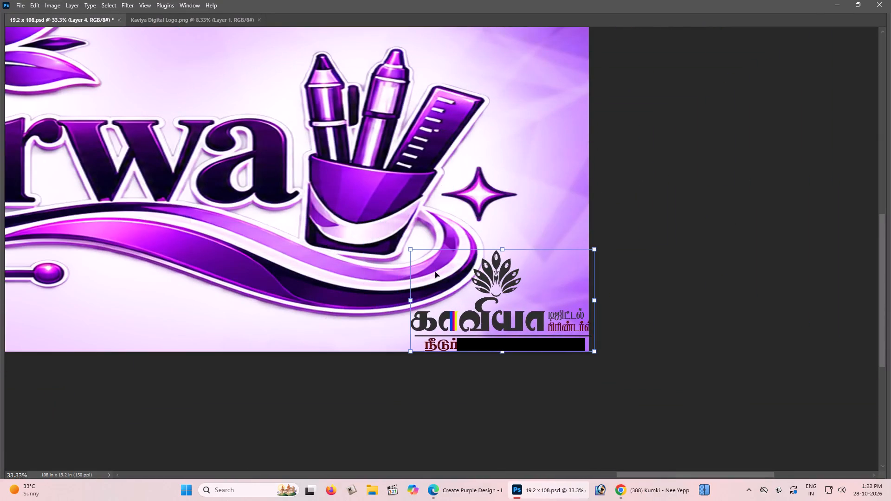
pyautogui.keyDown('alt'); pyautogui.moveTo(412, 249); pyautogui.dragTo(446, 263); pyautogui.keyUp('alt')
pyautogui.press('Return')
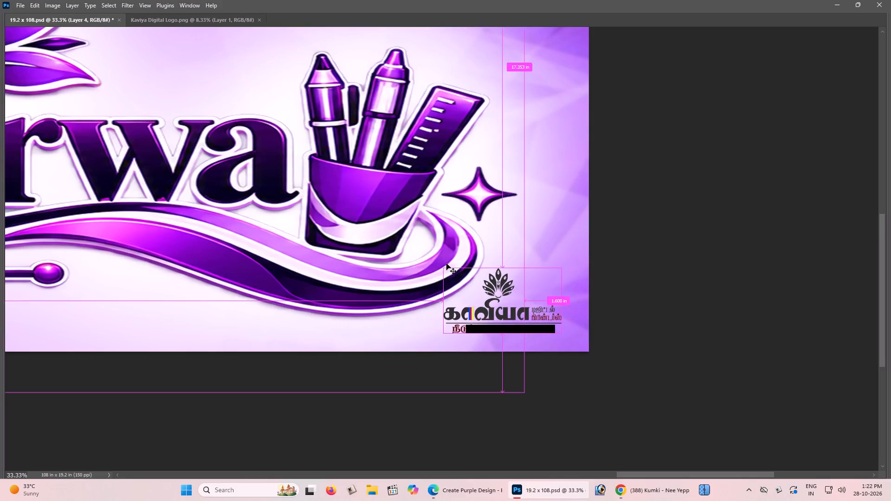
# Fine-tune the Tamil logo's position at 66.7% magnification, just inside the banner's bottom-right corner.
pyautogui.hotkey('ctrl', '+')
pyautogui.press('space')
pyautogui.press('space')
pyautogui.press('space')
pyautogui.moveTo(456, 270); pyautogui.dragTo(412, 244)
pyautogui.click(396, 235)
pyautogui.moveTo(443, 293); pyautogui.dragTo(471, 311)
pyautogui.press('z')
pyautogui.click(489, 308)
pyautogui.press('v')
pyautogui.moveTo(471, 308); pyautogui.dragTo(458, 301)
# Scale the Tamil Kaviya logo up slightly in the banner's bottom-right corner.
pyautogui.hotkey('ctrl', 't')
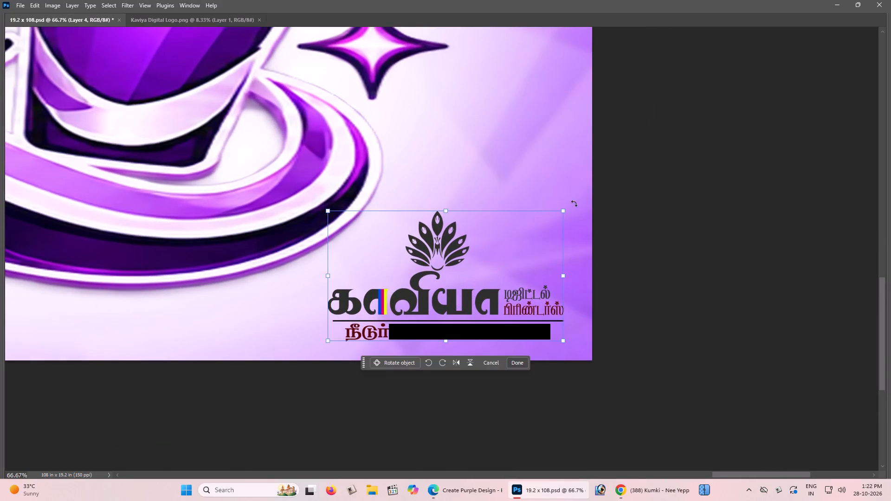
pyautogui.moveTo(561, 211); pyautogui.dragTo(582, 204)
pyautogui.press('Return')
pyautogui.hotkey('ctrl', '-')
pyautogui.hotkey('ctrl', '-')
pyautogui.hotkey('ctrl', '-')
pyautogui.hotkey('ctrl', '-')
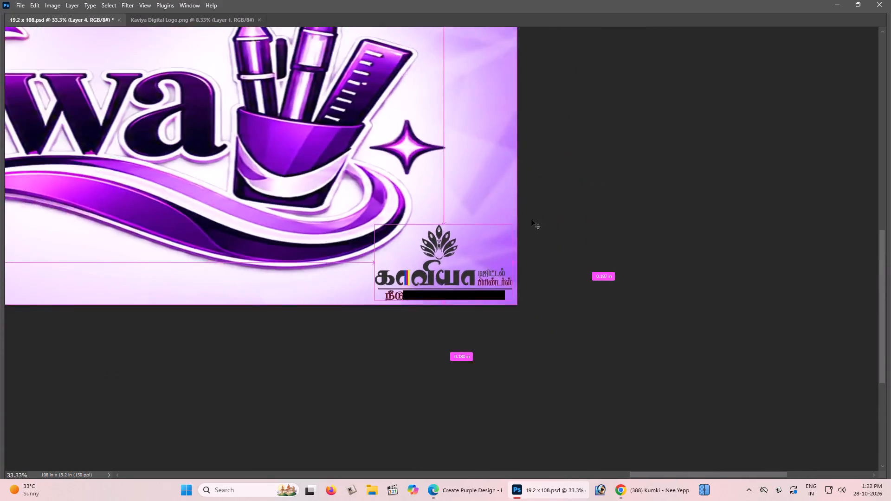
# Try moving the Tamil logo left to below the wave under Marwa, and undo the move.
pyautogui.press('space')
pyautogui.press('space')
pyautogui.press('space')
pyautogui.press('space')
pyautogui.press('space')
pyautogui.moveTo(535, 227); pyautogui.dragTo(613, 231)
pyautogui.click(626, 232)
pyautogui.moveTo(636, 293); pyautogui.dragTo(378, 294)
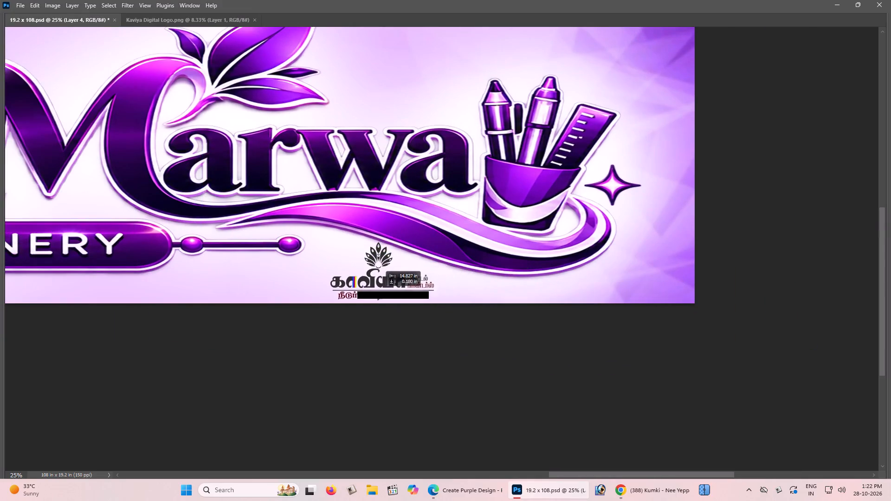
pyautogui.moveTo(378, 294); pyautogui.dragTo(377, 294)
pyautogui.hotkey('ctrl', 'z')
# Fill only the Tamil logo's opaque pixels with the dark purple foreground colour.
pyautogui.press('space')
pyautogui.press('space')
pyautogui.moveTo(612, 307); pyautogui.dragTo(600, 307)
pyautogui.click(597, 307)
pyautogui.press('z')
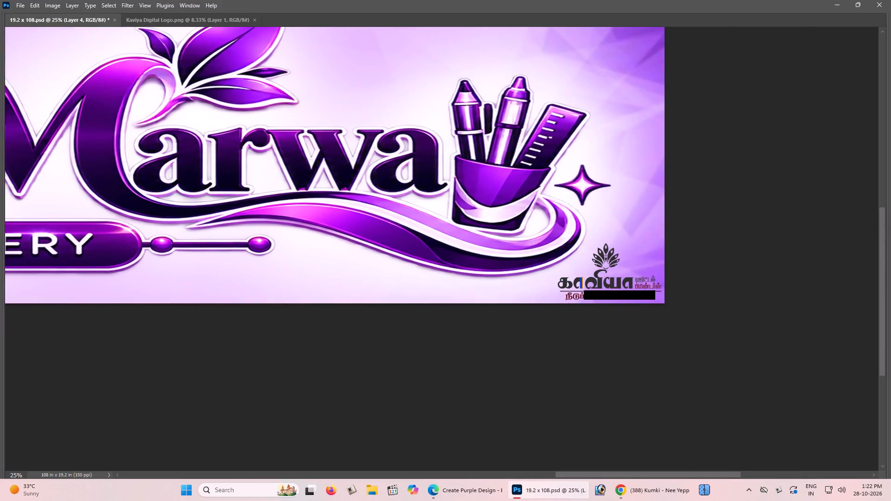
pyautogui.doubleClick(594, 294)
pyautogui.press('v')
pyautogui.hotkey('alt', 'shift', 'BackSpace')
# Examine the recoloured Tamil logo up close in the banner's bottom-right corner.
pyautogui.press('Tab')
pyautogui.press('space')
pyautogui.press('space')
pyautogui.press('space')
pyautogui.press('space')
pyautogui.press('space')
pyautogui.press('space')
pyautogui.moveTo(576, 287); pyautogui.dragTo(551, 281)
pyautogui.click(549, 281)
pyautogui.press('z')
pyautogui.click(575, 269)
pyautogui.press('Tab')
pyautogui.press('space')
pyautogui.moveTo(577, 261); pyautogui.dragTo(570, 261)
pyautogui.click(568, 262)
pyautogui.press('z')
pyautogui.click(547, 227)
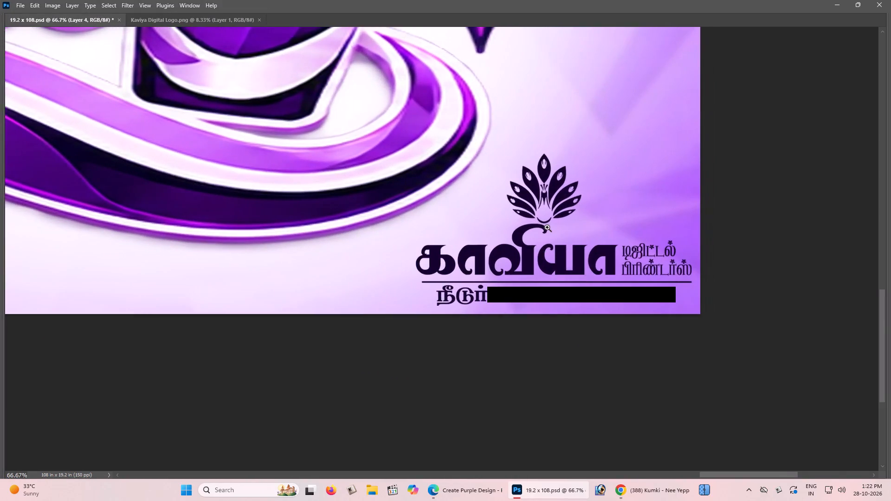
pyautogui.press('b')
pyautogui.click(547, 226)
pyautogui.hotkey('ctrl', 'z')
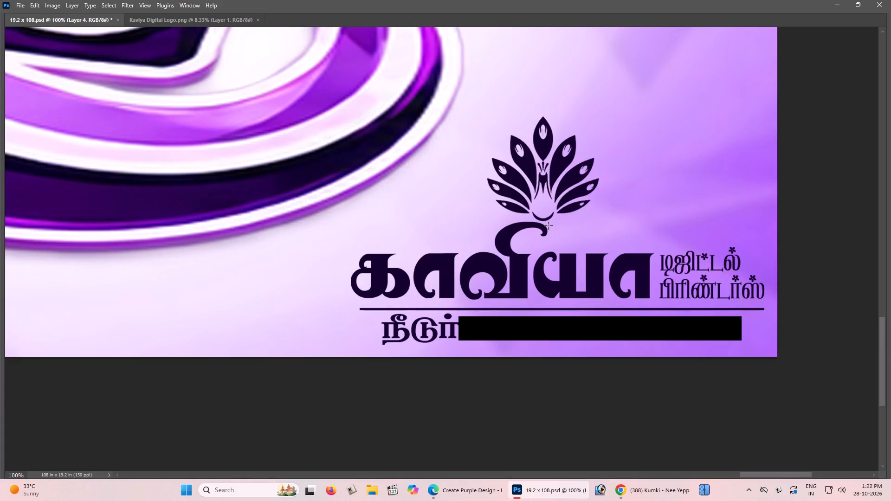
# Nudge the Tamil logo slightly up and toward the banner's right edge, and scale it up marginally.
pyautogui.press('v')
pyautogui.moveTo(549, 225); pyautogui.dragTo(555, 221)
pyautogui.hotkey('ctrl', 't')
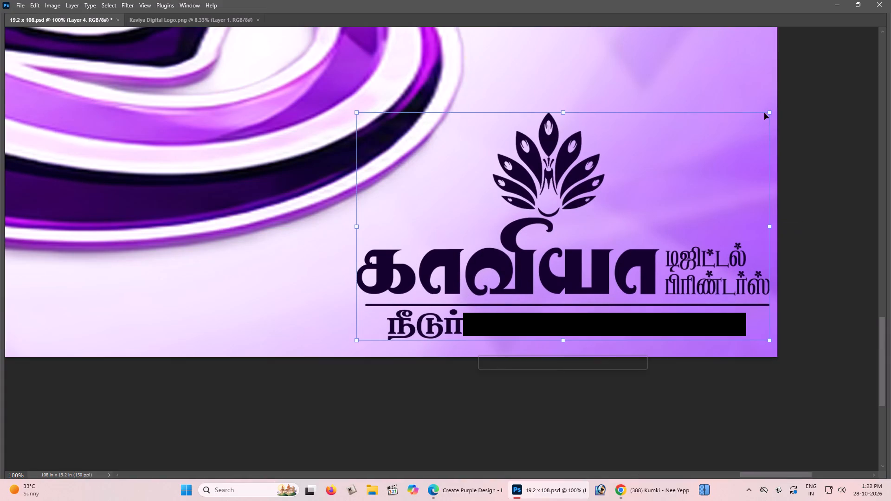
pyautogui.keyDown('alt'); pyautogui.click(772, 111); pyautogui.keyUp('alt')
pyautogui.press('Return')
# Add a new Normal-mode layer at 100% opacity above the Tamil logo's layer.
pyautogui.hotkey('ctrl', 'shift', 'n')
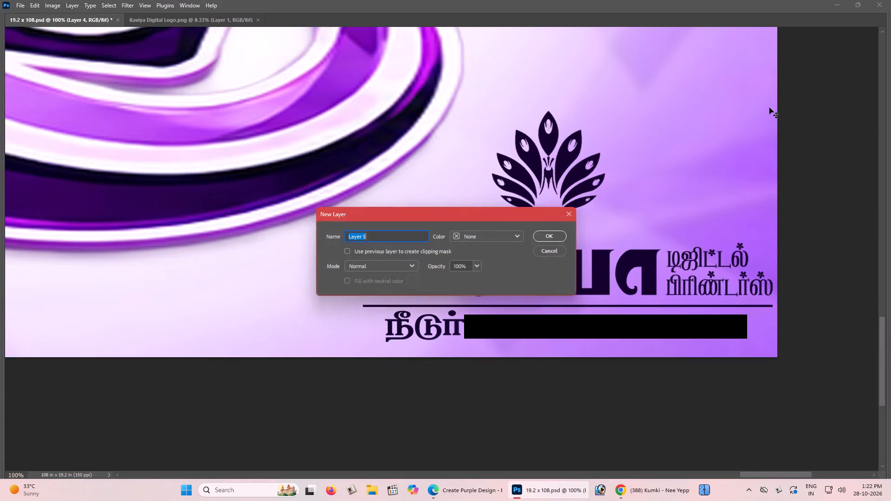
pyautogui.press('Return')
pyautogui.press('Tab')
pyautogui.press('Tab')
pyautogui.press('Tab')
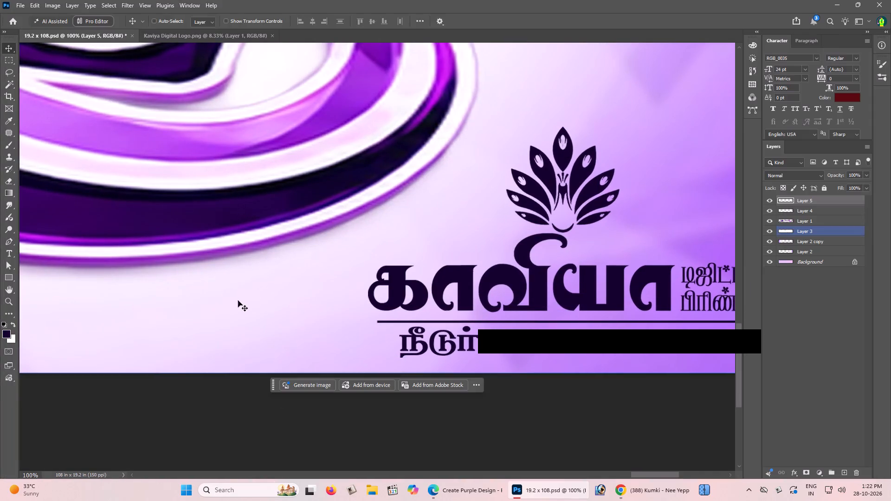
# Make white the foreground colour and shrink the Brush tip to roughly the width of the Tamil logo.
pyautogui.press('z')
pyautogui.press('x')
pyautogui.press('Tab')
pyautogui.press('b')
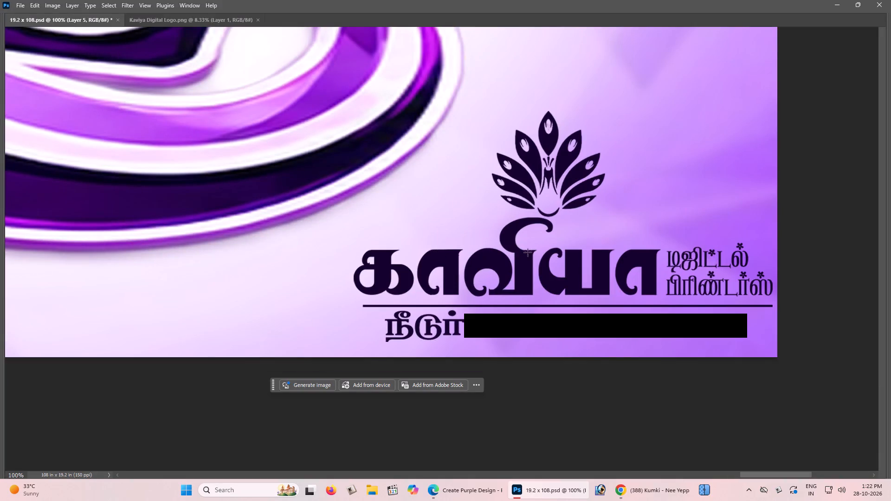
pyautogui.press('[')
pyautogui.press('[')
pyautogui.press('[')
pyautogui.press('[')
pyautogui.press('[')
pyautogui.press('[')
pyautogui.press('[')
pyautogui.press('[')
pyautogui.press('[')
pyautogui.press('[')
pyautogui.press('[')
pyautogui.press('[')
pyautogui.press('[')
pyautogui.press('[')
pyautogui.press('[')
pyautogui.press('[')
pyautogui.press('[')
pyautogui.press('[')
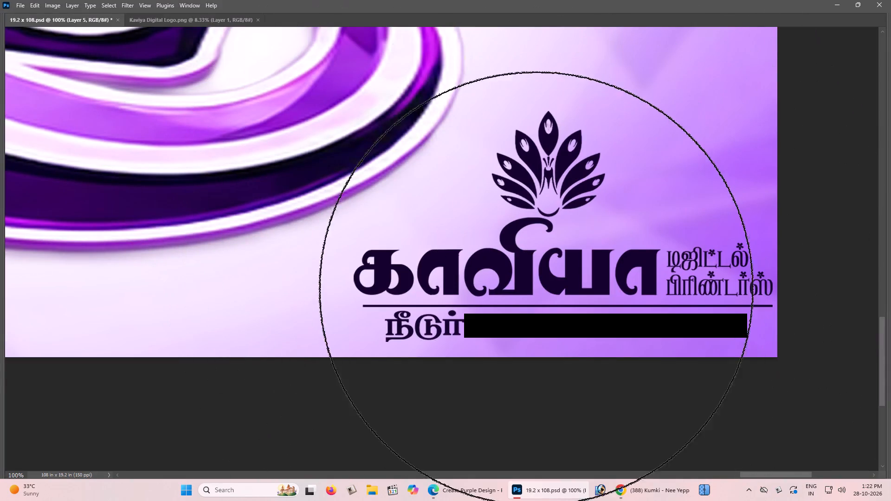
pyautogui.press('[')
pyautogui.press('[')
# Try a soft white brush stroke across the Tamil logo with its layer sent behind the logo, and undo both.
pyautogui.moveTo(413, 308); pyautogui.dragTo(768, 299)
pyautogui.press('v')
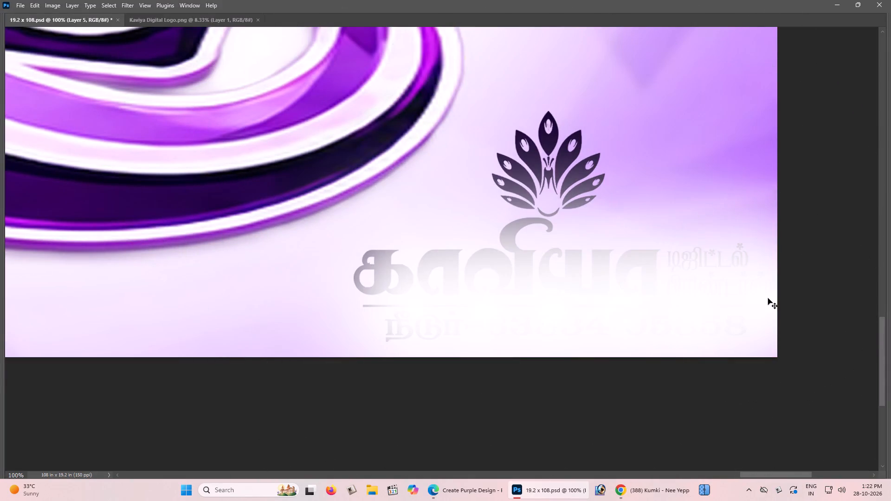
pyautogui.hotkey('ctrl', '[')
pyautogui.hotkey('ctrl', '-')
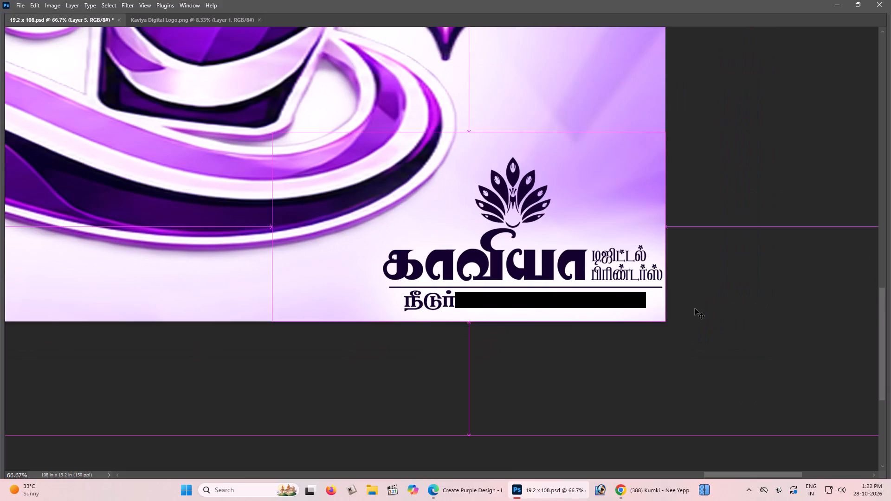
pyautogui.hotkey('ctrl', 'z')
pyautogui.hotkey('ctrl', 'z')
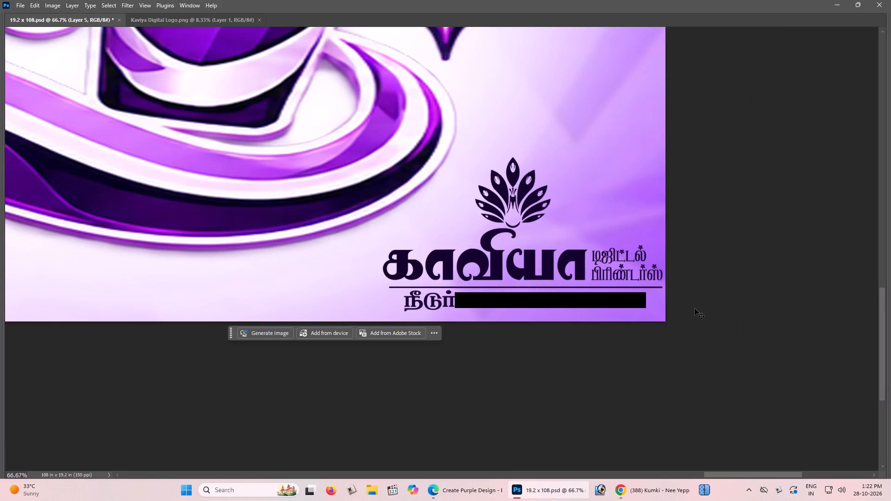
# Send the empty new layer behind the Tamil logo and brush one soft white stroke along the logo's width.
pyautogui.hotkey('ctrl', '[')
pyautogui.press('b')
pyautogui.moveTo(413, 286); pyautogui.dragTo(646, 286)
pyautogui.press('v')
# Save the 19.2 x 108 banner document with the whole banner in view.
pyautogui.hotkey('ctrl', '-')
pyautogui.hotkey('ctrl', '0')
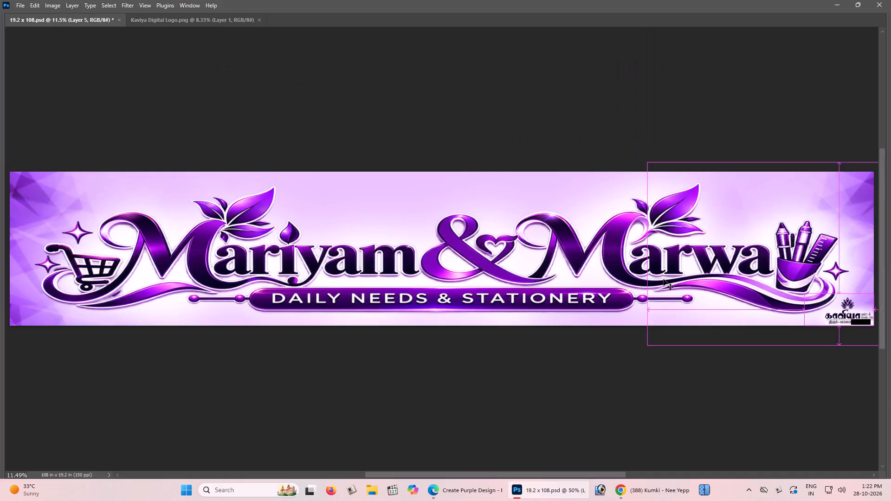
pyautogui.hotkey('ctrl', '-')
pyautogui.hotkey('ctrl', 's')
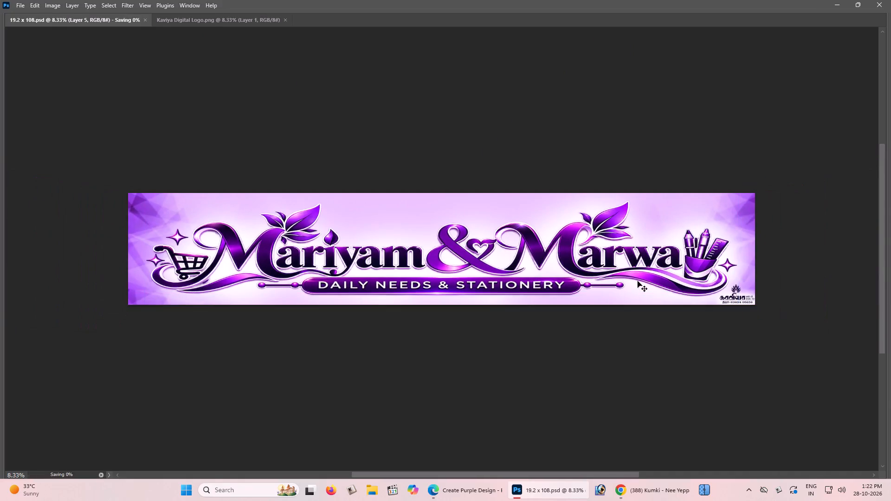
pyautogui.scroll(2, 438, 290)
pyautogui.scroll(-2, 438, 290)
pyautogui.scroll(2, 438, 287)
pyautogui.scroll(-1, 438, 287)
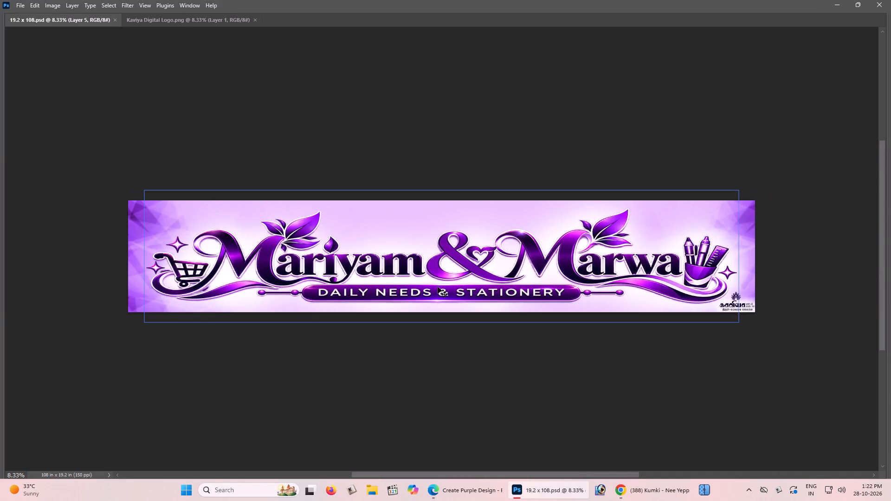
# Save a JPEG copy of the banner in Downloads, named 19.2x108, accepting the preset JPEG options.
pyautogui.hotkey('ctrl', 'shift', 's')
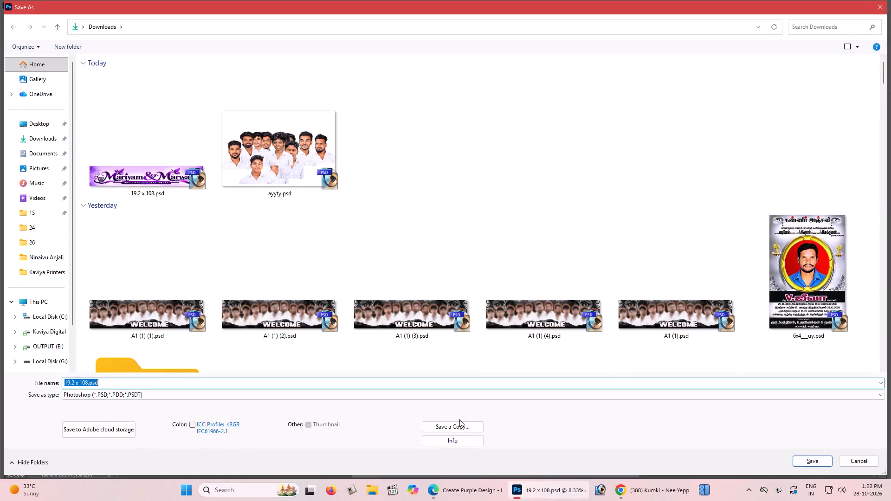
pyautogui.click(463, 425)
pyautogui.click(473, 380)
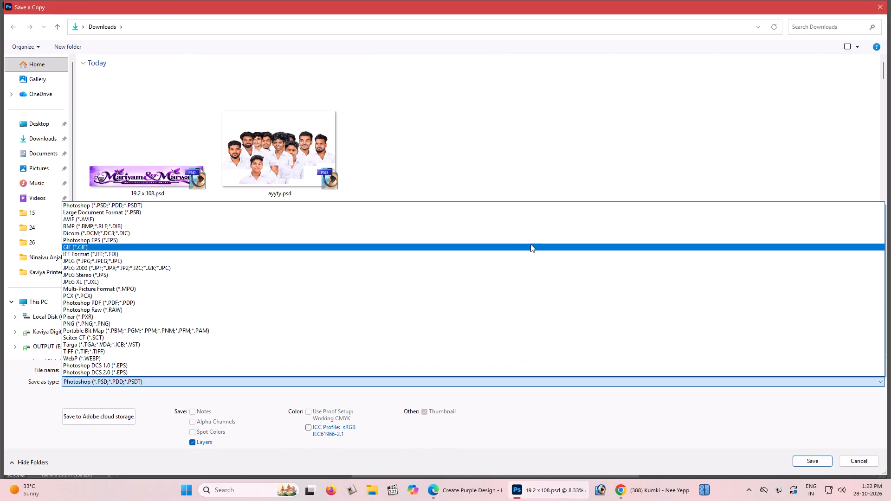
pyautogui.click(531, 266)
pyautogui.click(427, 382)
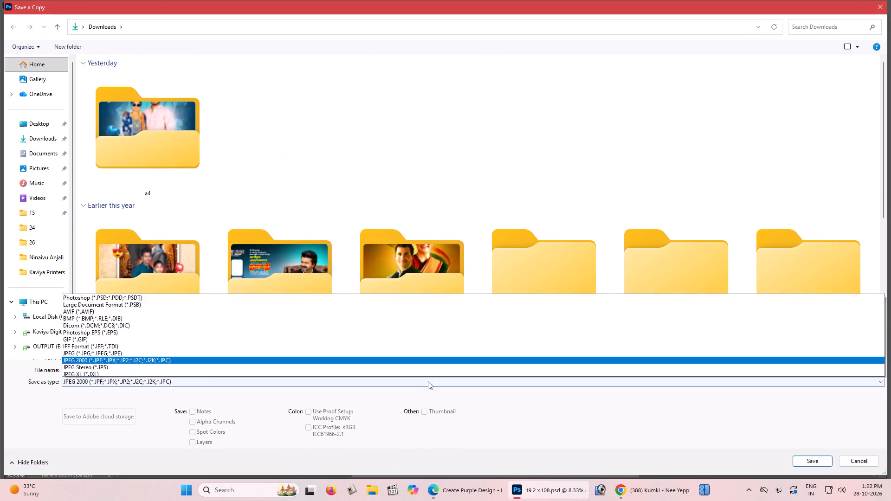
pyautogui.click(471, 261)
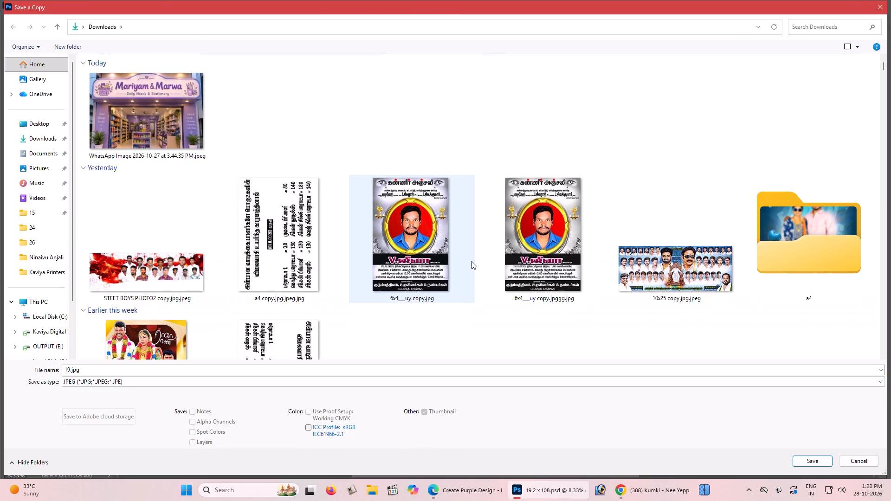
pyautogui.click(88, 372)
pyautogui.press('BackSpace')
pyautogui.write('19')
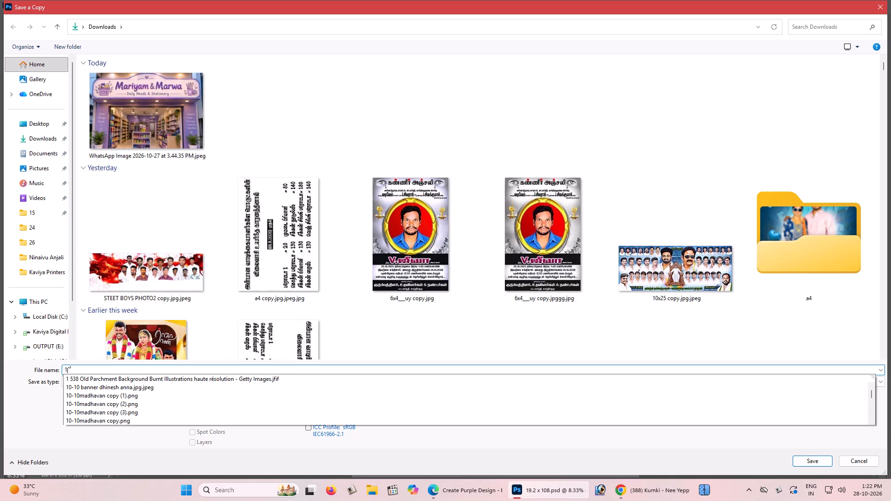
pyautogui.write('.2x')
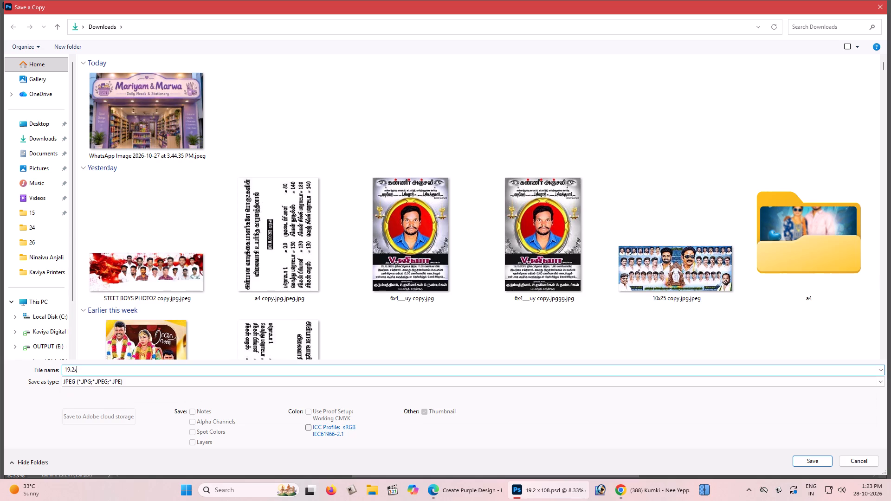
pyautogui.write('108')
pyautogui.press('Return')
pyautogui.press('Return')
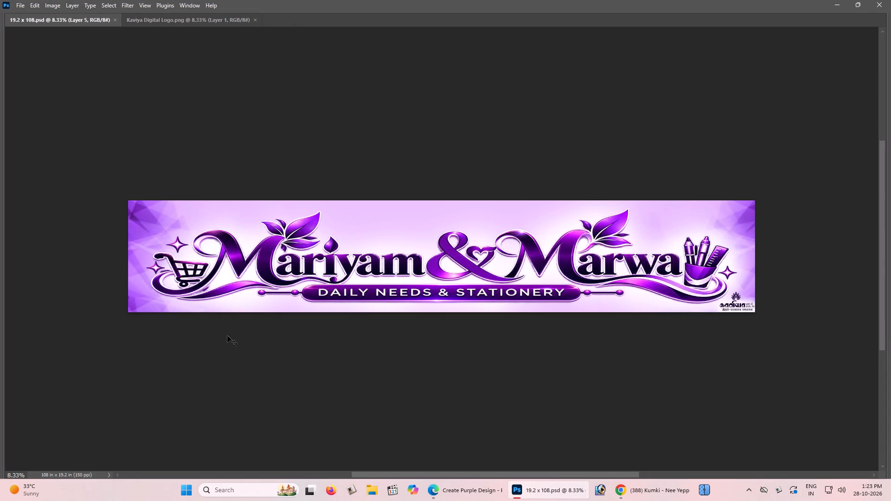
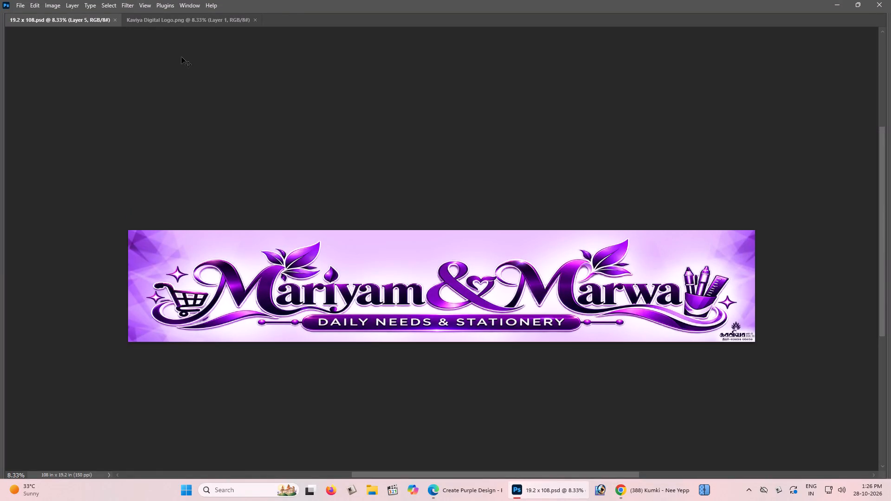
# Save the 19.2 x 108 banner document and close both it and the Kaviya Digital Logo document.
pyautogui.hotkey('ctrl', 's')
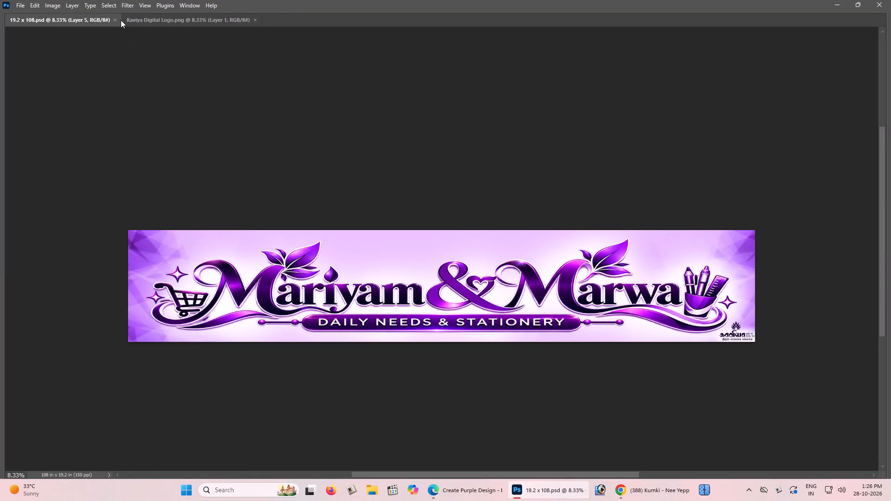
pyautogui.click(115, 18)
pyautogui.click(139, 20)
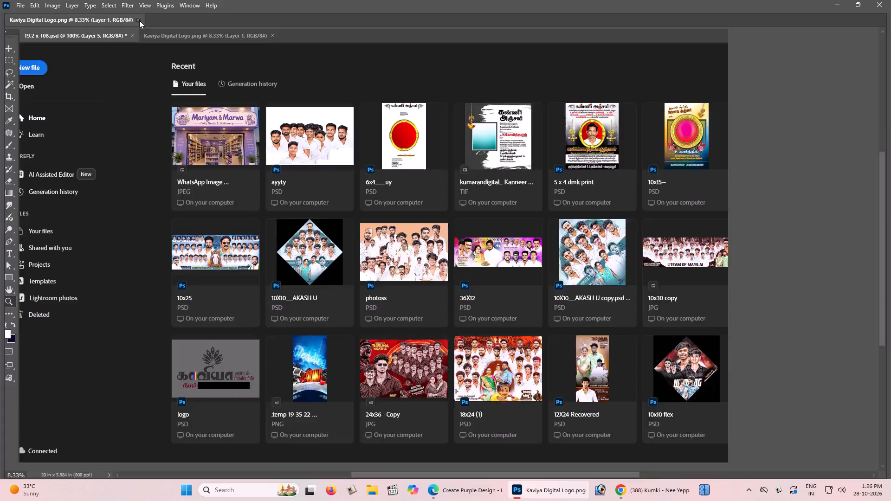
# Bring up the Open dialog on the Downloads folder to choose a file.
pyautogui.scroll(2, 461, 235)
pyautogui.scroll(-4, 461, 232)
pyautogui.scroll(-3, 322, 238)
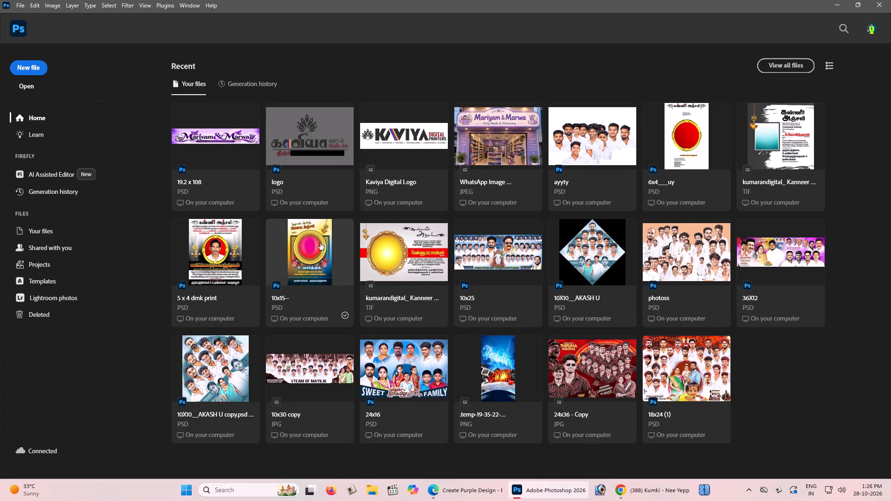
pyautogui.click(781, 409)
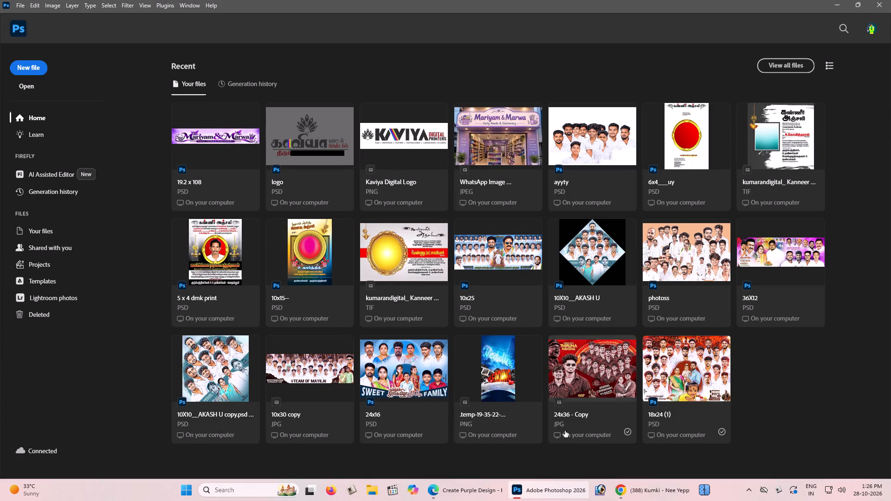
pyautogui.hotkey('ctrl', 'o')
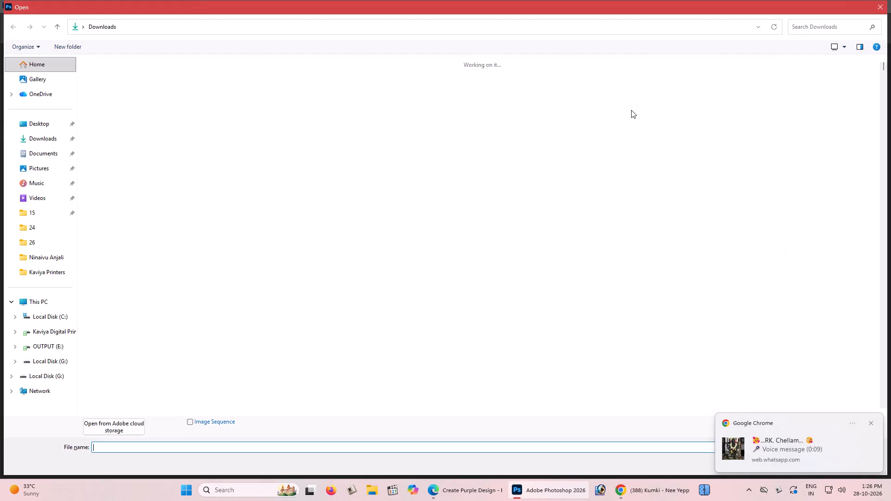
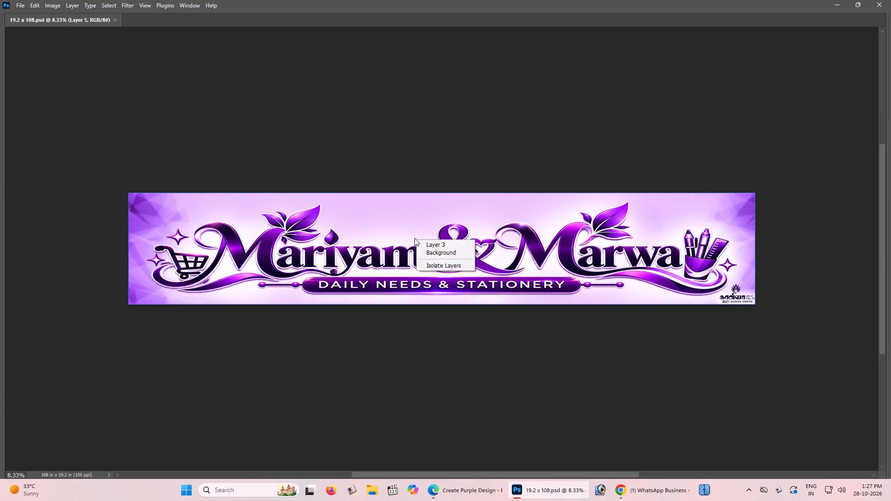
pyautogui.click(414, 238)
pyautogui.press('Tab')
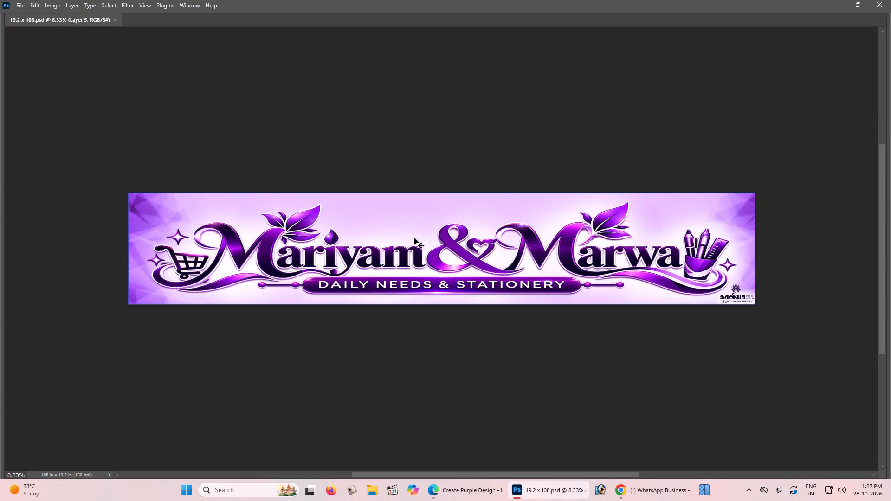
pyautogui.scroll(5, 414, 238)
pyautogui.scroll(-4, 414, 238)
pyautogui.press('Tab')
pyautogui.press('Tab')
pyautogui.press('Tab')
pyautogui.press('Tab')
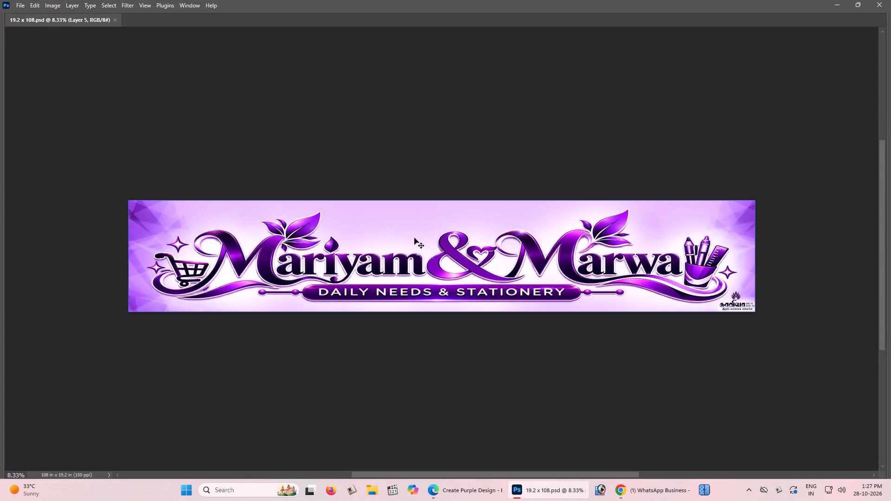
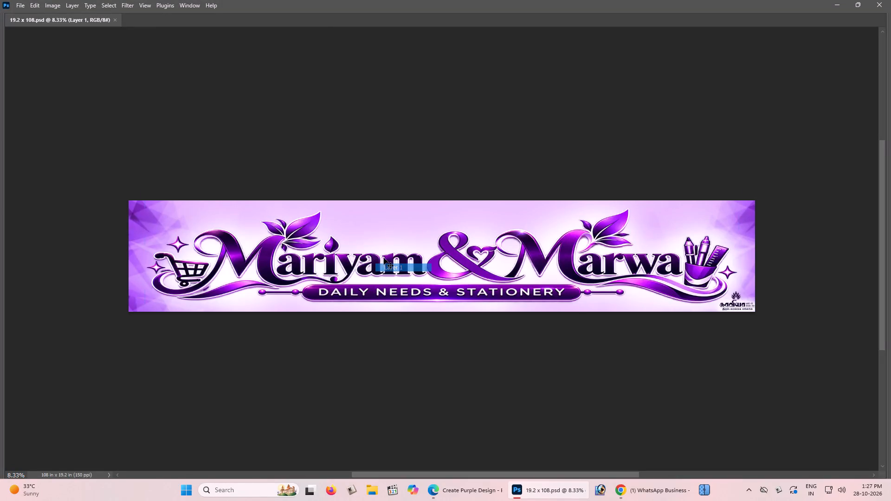
# Delete the Mariyam & Marwa lettering artwork and the pale glow behind it from the banner.
pyautogui.moveTo(384, 258); pyautogui.dragTo(407, 268)
pyautogui.press('BackSpace')
pyautogui.moveTo(461, 252); pyautogui.dragTo(469, 257, button='right')
pyautogui.click(482, 265)
pyautogui.moveTo(476, 258); pyautogui.dragTo(385, 249)
pyautogui.press('BackSpace')
# Delete the purple geometric texture layers at the left and right ends of the banner.
pyautogui.moveTo(481, 257); pyautogui.dragTo(488, 260, button='right')
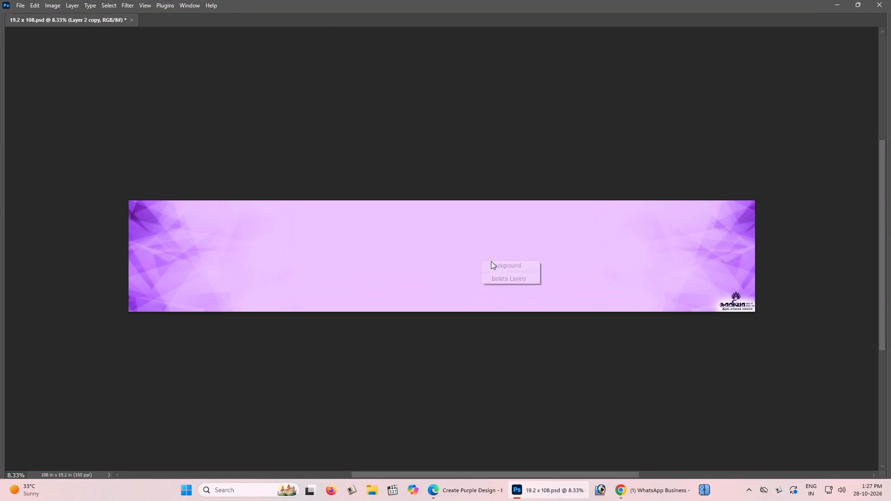
pyautogui.click(491, 261)
pyautogui.moveTo(493, 261); pyautogui.dragTo(471, 287)
pyautogui.press('BackSpace')
pyautogui.rightClick(195, 235)
pyautogui.click(203, 240)
pyautogui.rightClick(712, 245)
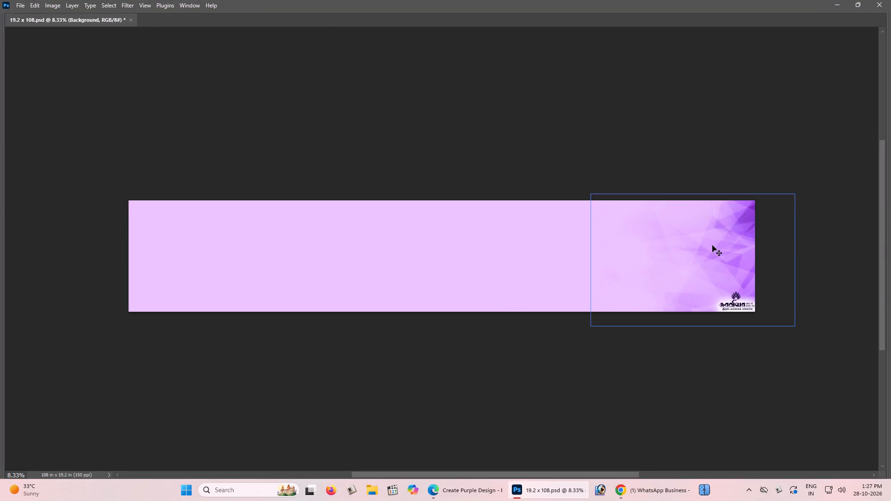
pyautogui.click(723, 252)
pyautogui.moveTo(723, 251); pyautogui.dragTo(702, 288)
pyautogui.press('BackSpace')
# Delete the white glow behind the small black logo in the banner's lower-right corner.
pyautogui.rightClick(733, 304)
pyautogui.click(736, 306)
pyautogui.moveTo(738, 307); pyautogui.dragTo(666, 251)
pyautogui.press('BackSpace')
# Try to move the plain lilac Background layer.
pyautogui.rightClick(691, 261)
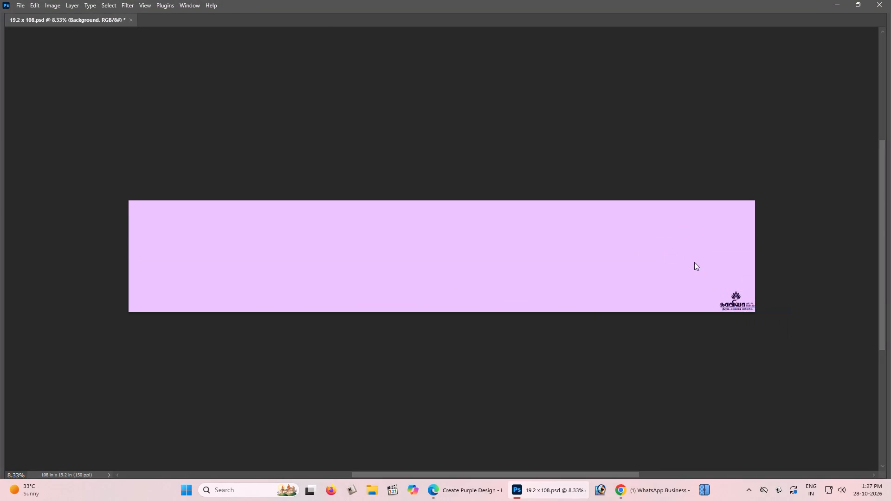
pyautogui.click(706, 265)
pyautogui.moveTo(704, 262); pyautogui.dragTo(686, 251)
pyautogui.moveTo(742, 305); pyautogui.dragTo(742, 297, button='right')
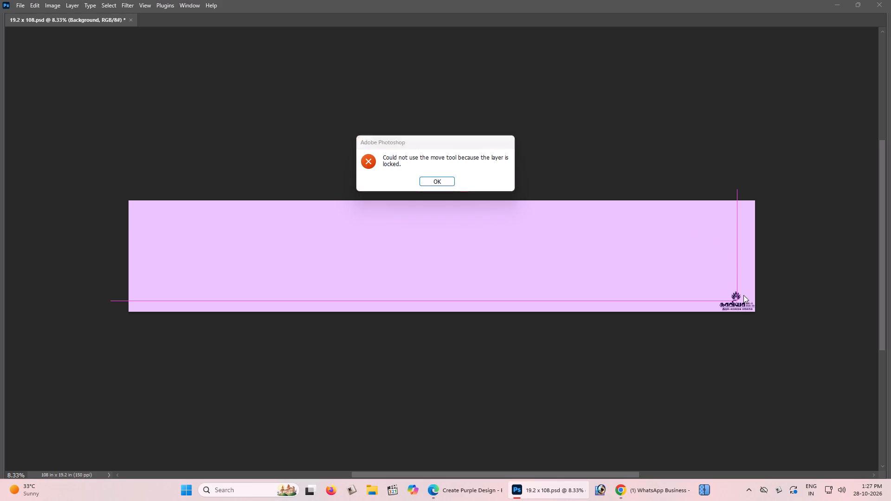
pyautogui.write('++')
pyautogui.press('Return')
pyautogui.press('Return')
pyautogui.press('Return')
# Select the Background layer at the small black logo in the banner's lower-right corner.
pyautogui.rightClick(726, 307)
pyautogui.click(735, 311)
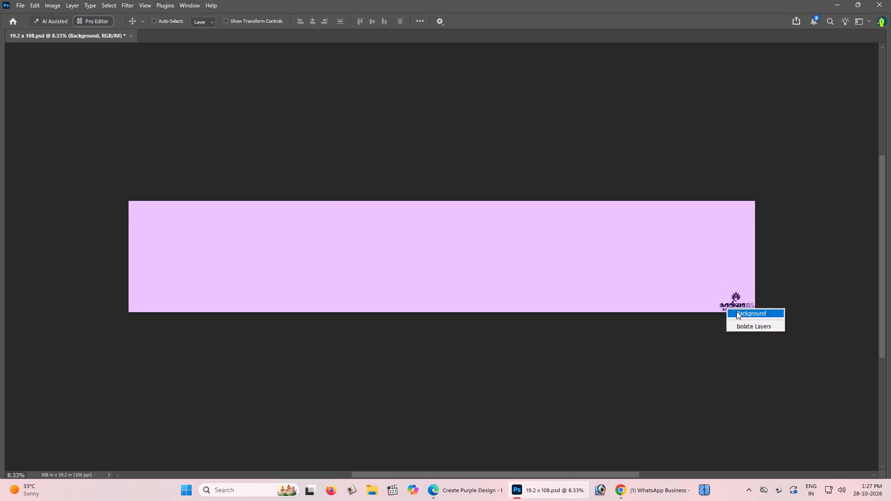
# Delete the small black logo from the banner's lower-right corner.
pyautogui.moveTo(735, 310); pyautogui.dragTo(651, 292)
pyautogui.press('Return')
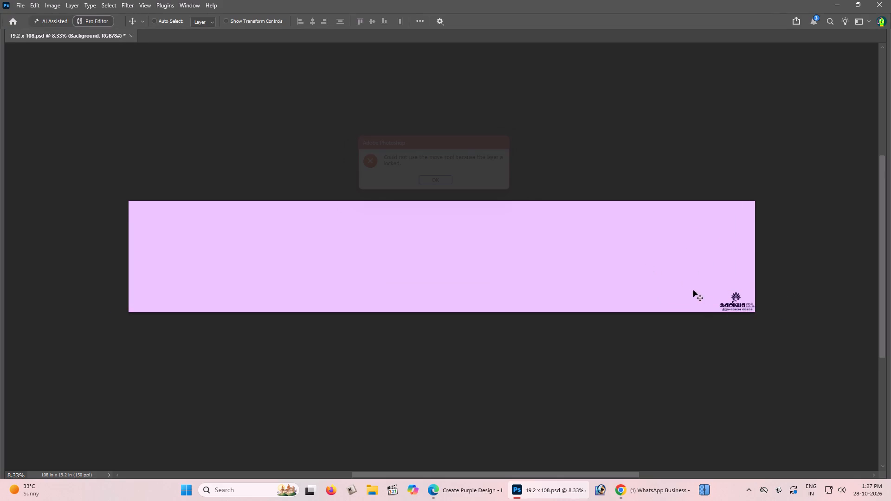
pyautogui.rightClick(727, 304)
pyautogui.click(733, 309)
pyautogui.moveTo(733, 307); pyautogui.dragTo(689, 304)
pyautogui.press('BackSpace')
# Fill the banner's lilac Background layer with the white foreground colour.
pyautogui.scroll(2, 697, 304)
pyautogui.scroll(-3, 697, 304)
pyautogui.press('Tab')
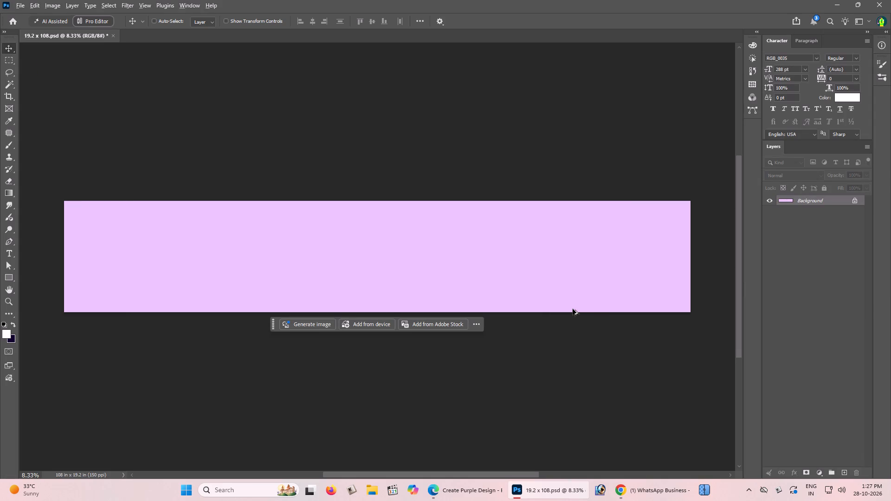
pyautogui.hotkey('alt', 'shift', 'BackSpace')
pyautogui.press('Tab')
pyautogui.hotkey('ctrl', '0')
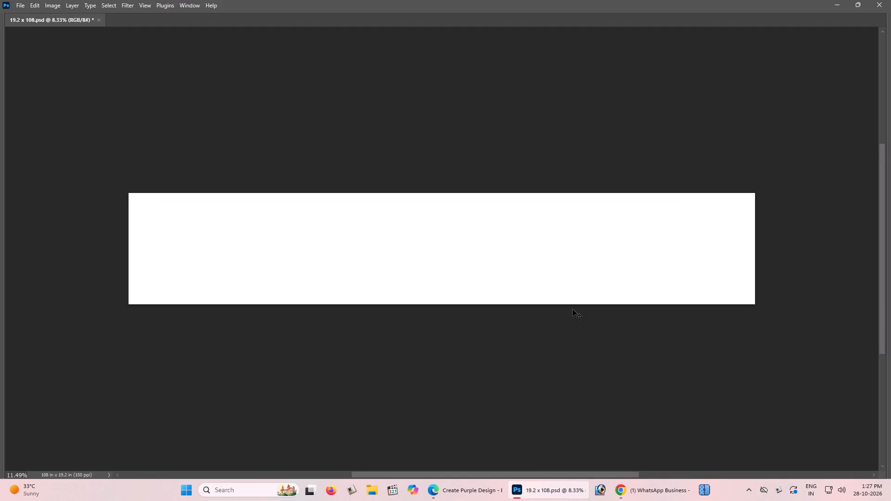
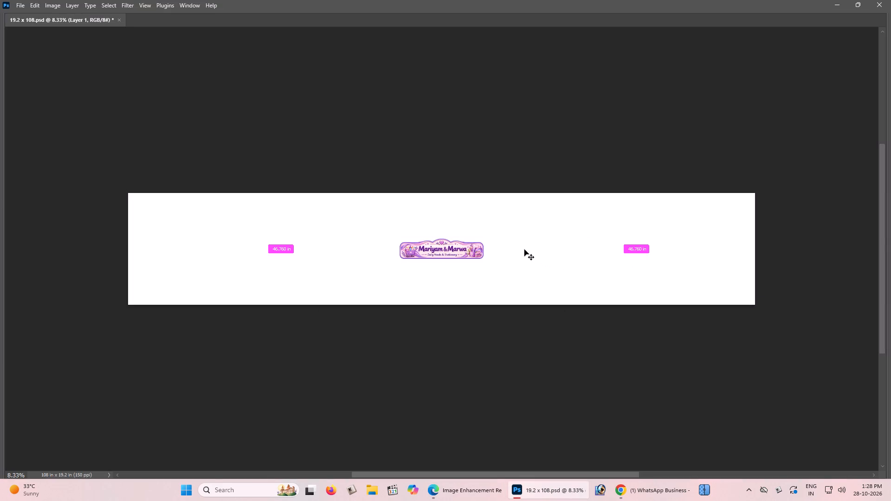
pyautogui.hotkey('ctrl', 't')
pyautogui.moveTo(484, 231); pyautogui.dragTo(667, 231)
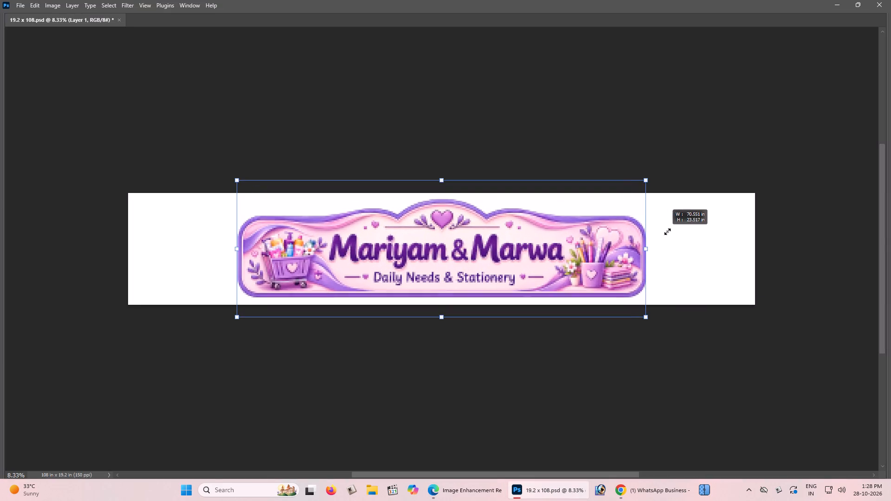
pyautogui.moveTo(667, 231); pyautogui.dragTo(669, 231)
pyautogui.moveTo(652, 253); pyautogui.dragTo(746, 257)
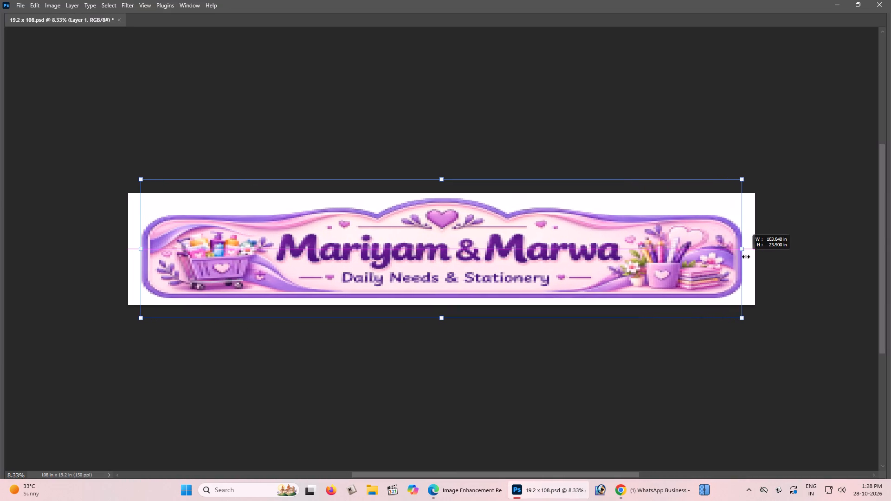
pyautogui.moveTo(746, 257); pyautogui.dragTo(751, 258)
pyautogui.keyDown('shift'); pyautogui.click(653, 173); pyautogui.keyUp('shift')
pyautogui.keyDown('shift'); pyautogui.click(654, 177); pyautogui.keyUp('shift')
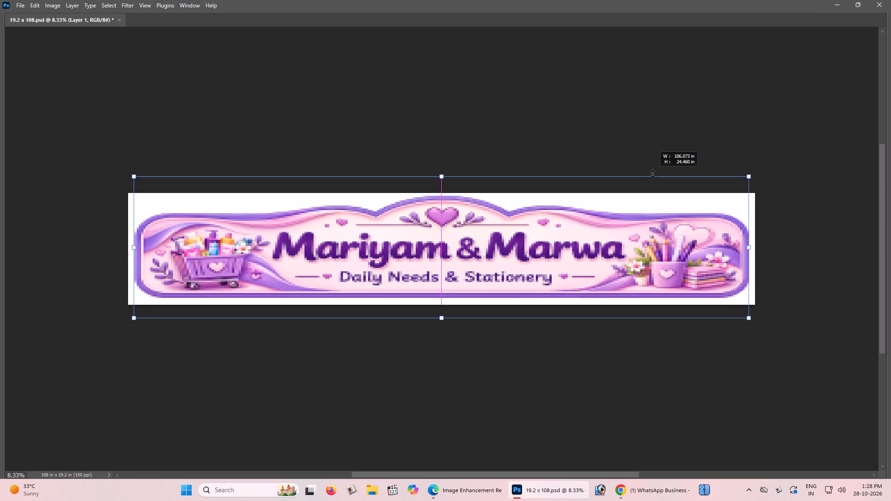
pyautogui.keyDown('shift'); pyautogui.moveTo(630, 321); pyautogui.dragTo(631, 328); pyautogui.keyUp('shift')
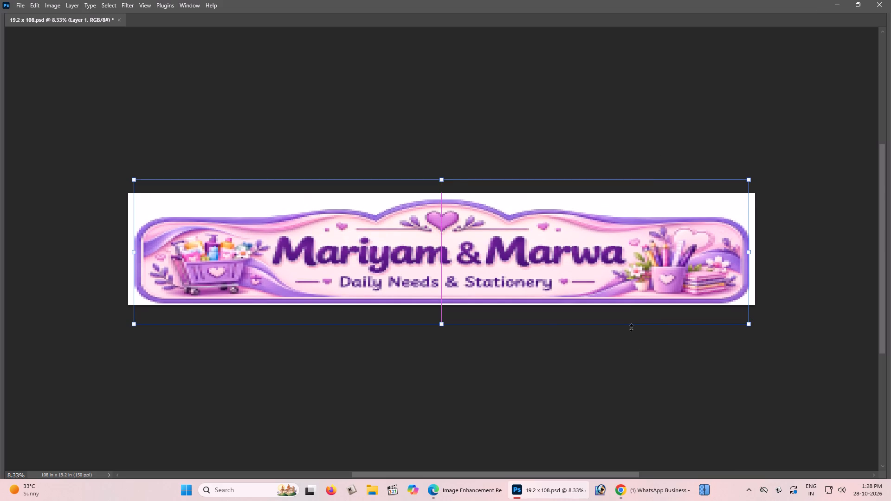
pyautogui.press('Return')
# Centre the sign artwork horizontally on the canvas, clear the selection, and nudge the artwork slightly upward.
pyautogui.hotkey('ctrl', '-')
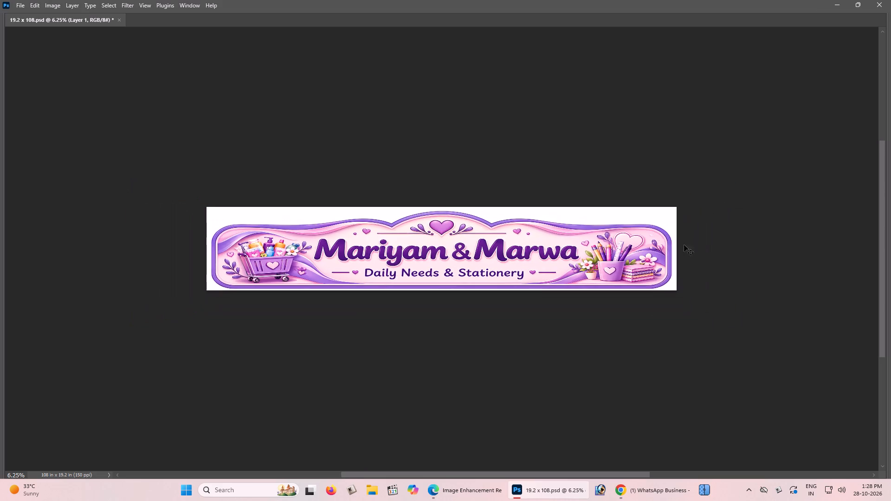
pyautogui.scroll(1, 492, 222)
pyautogui.scroll(-1, 492, 222)
pyautogui.press('Tab')
pyautogui.press('Tab')
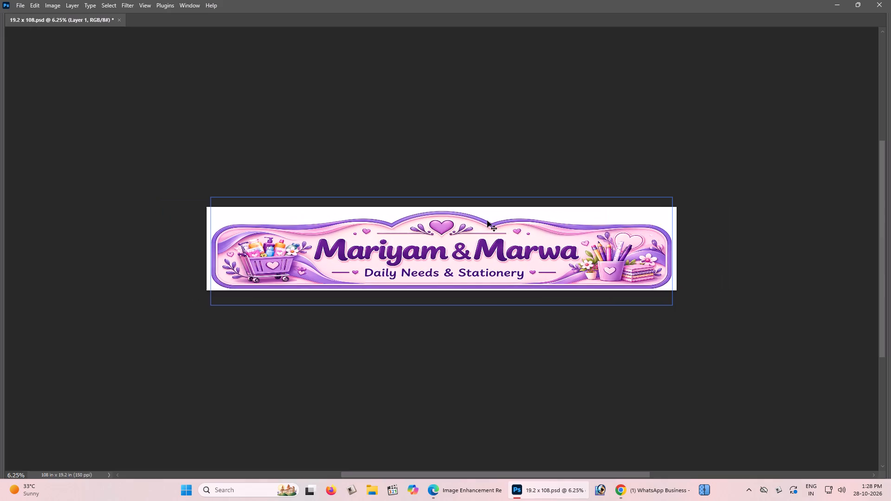
pyautogui.hotkey('ctrl', '+')
pyautogui.hotkey('ctrl', '+')
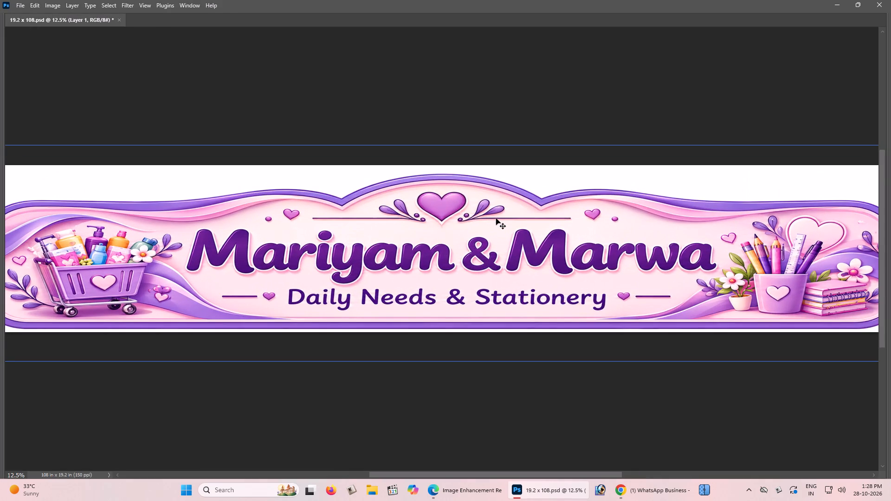
pyautogui.hotkey('ctrl', 'a')
pyautogui.press('Tab')
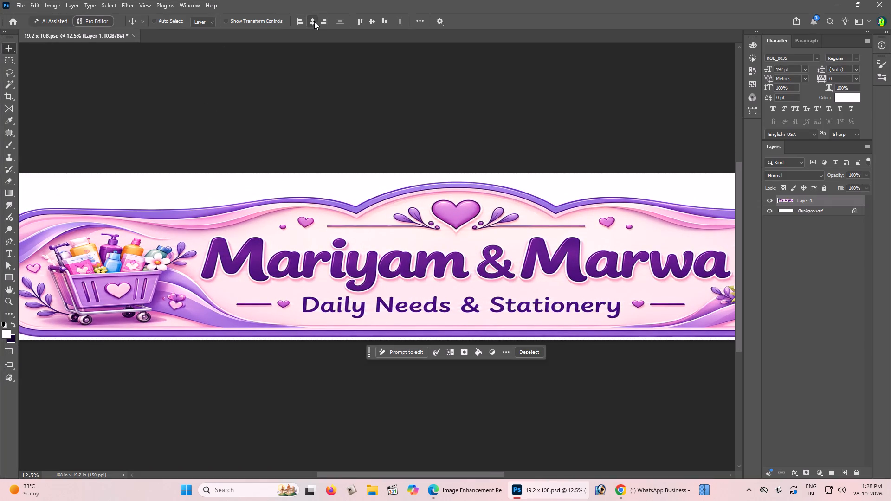
pyautogui.click(316, 21)
pyautogui.press('Tab')
pyautogui.press('m')
pyautogui.tripleClick(678, 191)
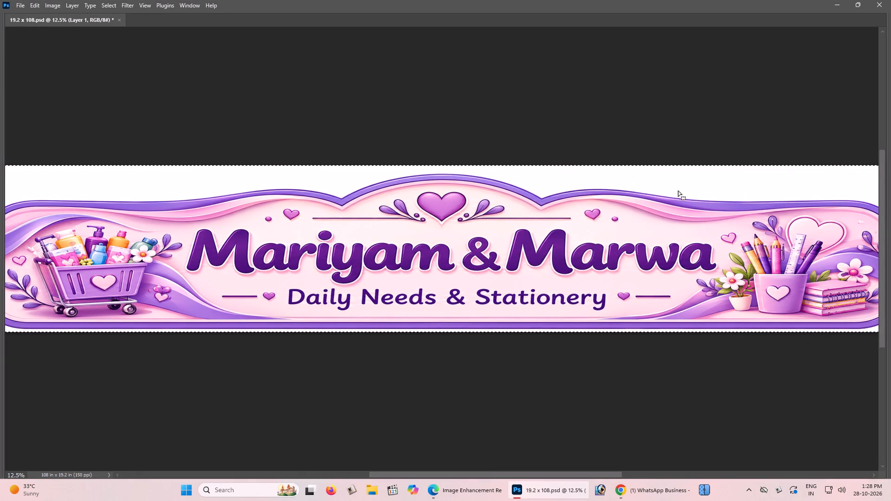
pyautogui.doubleClick(678, 191)
pyautogui.write('vv')
pyautogui.press('Up')
pyautogui.press('Up')
pyautogui.press('Up')
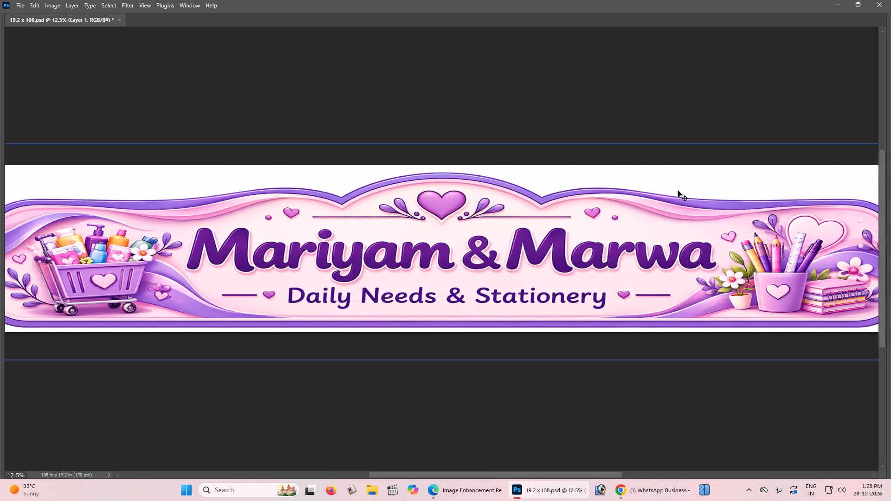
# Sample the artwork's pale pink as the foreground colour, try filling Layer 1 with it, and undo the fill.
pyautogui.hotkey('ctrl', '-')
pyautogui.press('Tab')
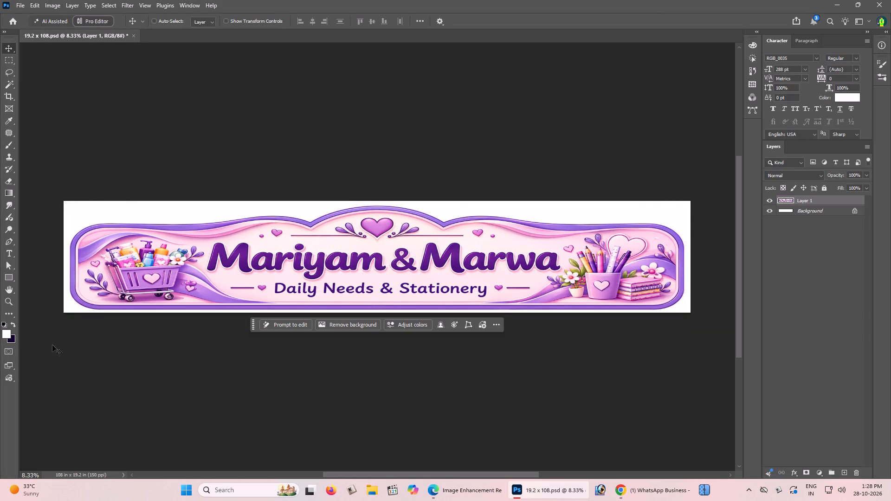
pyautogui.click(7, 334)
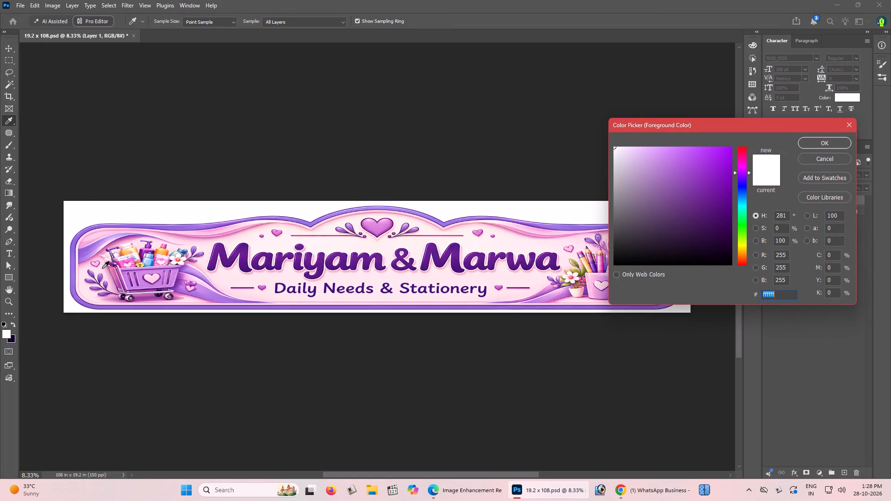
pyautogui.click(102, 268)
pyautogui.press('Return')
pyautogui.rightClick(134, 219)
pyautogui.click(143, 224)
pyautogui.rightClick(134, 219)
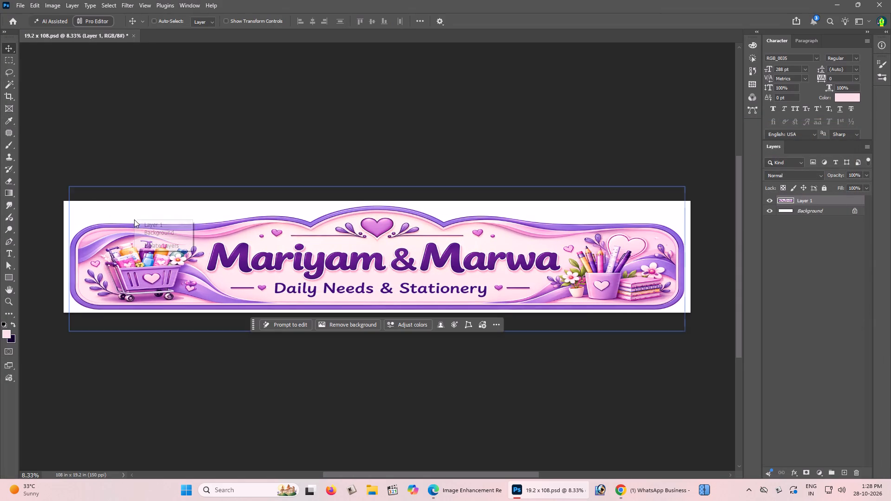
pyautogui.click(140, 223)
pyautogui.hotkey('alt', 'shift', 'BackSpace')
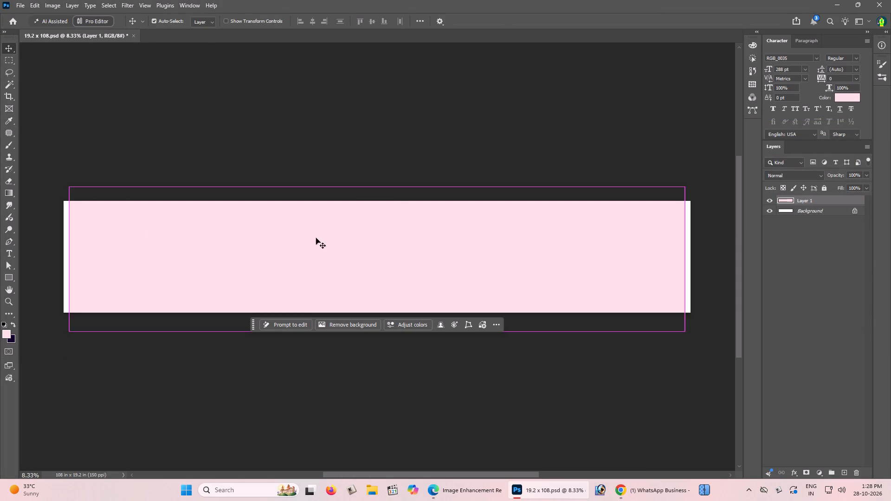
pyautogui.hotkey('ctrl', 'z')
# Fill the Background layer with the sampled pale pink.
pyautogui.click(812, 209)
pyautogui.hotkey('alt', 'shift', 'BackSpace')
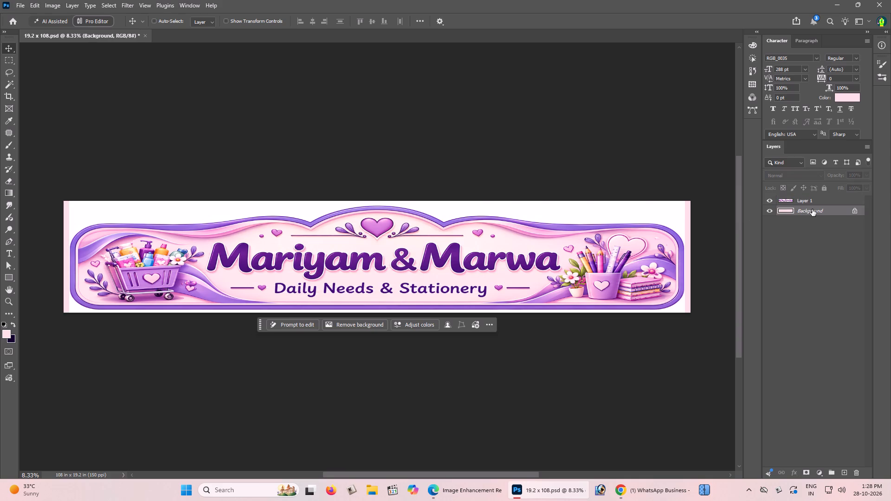
# Cut the white area surrounding the sign's curved outline out of Layer 1 using the Magic Wand.
pyautogui.rightClick(605, 213)
pyautogui.click(609, 218)
pyautogui.press('w')
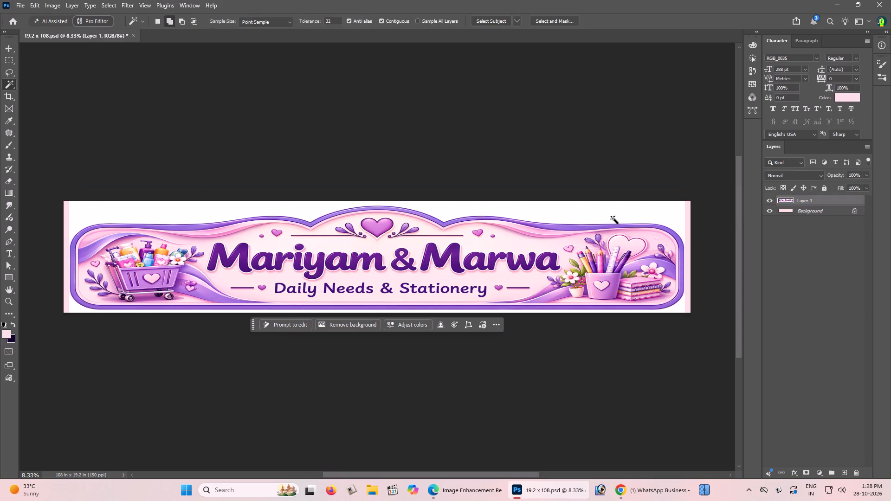
pyautogui.click(613, 218)
pyautogui.hotkey('ctrl', 'x')
pyautogui.press('v')
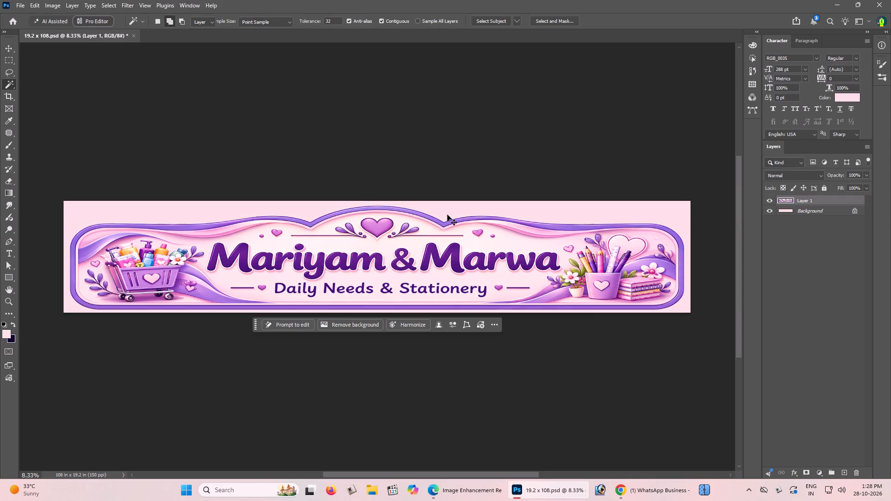
# Examine the cut-out sign artwork and its edges against the pink background.
pyautogui.press('Tab')
pyautogui.press('z')
pyautogui.click(616, 262)
pyautogui.press('v')
pyautogui.press('space')
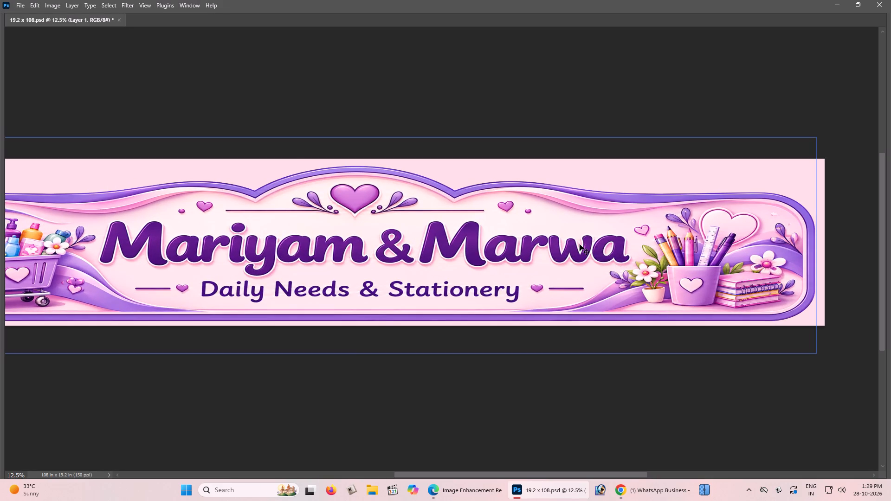
pyautogui.hotkey('ctrl', '-')
pyautogui.press('space')
pyautogui.press('space')
pyautogui.press('space')
pyautogui.moveTo(584, 244); pyautogui.dragTo(589, 247)
pyautogui.click(590, 247)
pyautogui.scroll(1, 483, 238)
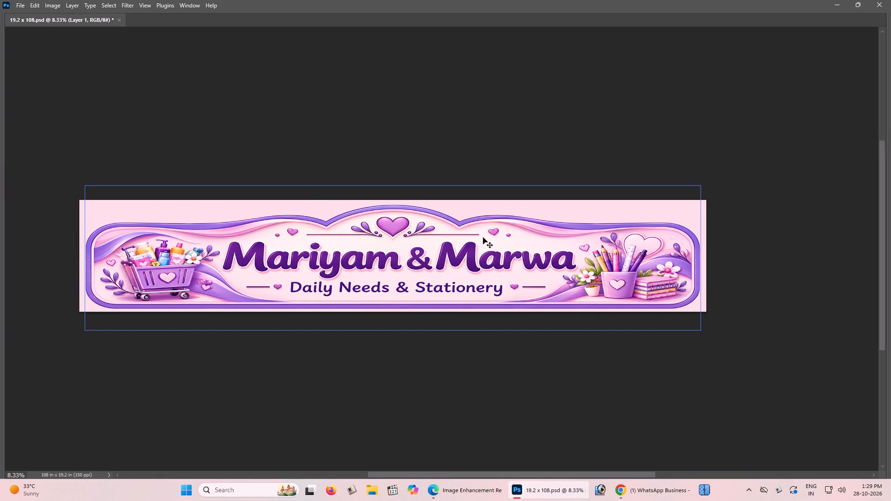
pyautogui.scroll(-1, 483, 238)
pyautogui.press('Tab')
pyautogui.press('Tab')
pyautogui.hotkey('ctrl', '-')
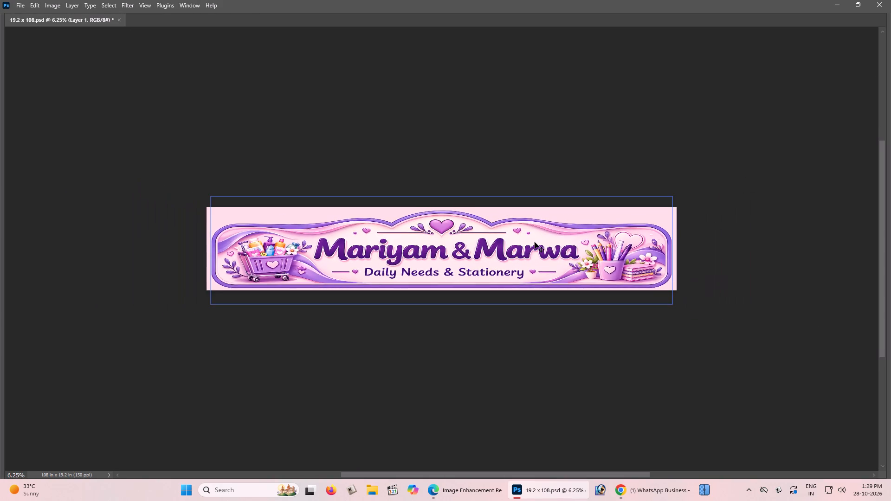
pyautogui.hotkey('ctrl', '+')
pyautogui.hotkey('ctrl', '+')
pyautogui.hotkey('ctrl', '+')
# Set the foreground colour to lilac #d1afff, starting from a purple sampled in the sign's border.
pyautogui.press('Tab')
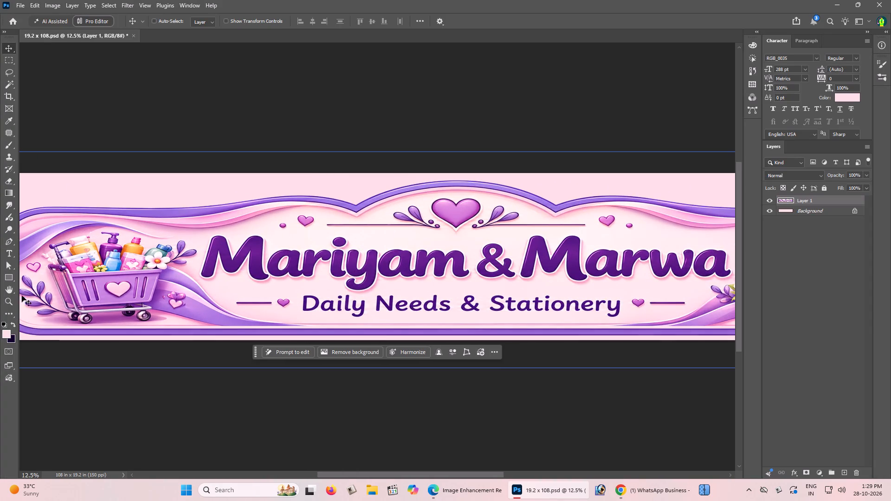
pyautogui.click(6, 332)
pyautogui.moveTo(194, 212); pyautogui.dragTo(200, 211)
pyautogui.moveTo(647, 167); pyautogui.dragTo(651, 142)
pyautogui.press('Return')
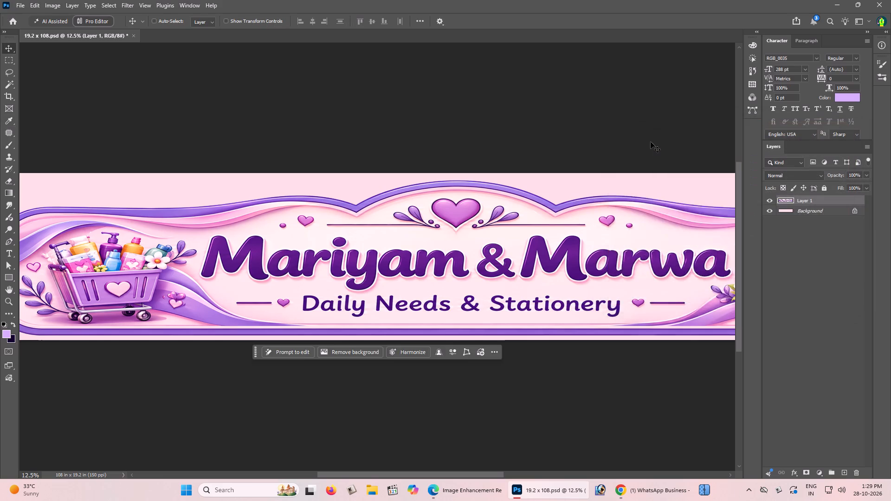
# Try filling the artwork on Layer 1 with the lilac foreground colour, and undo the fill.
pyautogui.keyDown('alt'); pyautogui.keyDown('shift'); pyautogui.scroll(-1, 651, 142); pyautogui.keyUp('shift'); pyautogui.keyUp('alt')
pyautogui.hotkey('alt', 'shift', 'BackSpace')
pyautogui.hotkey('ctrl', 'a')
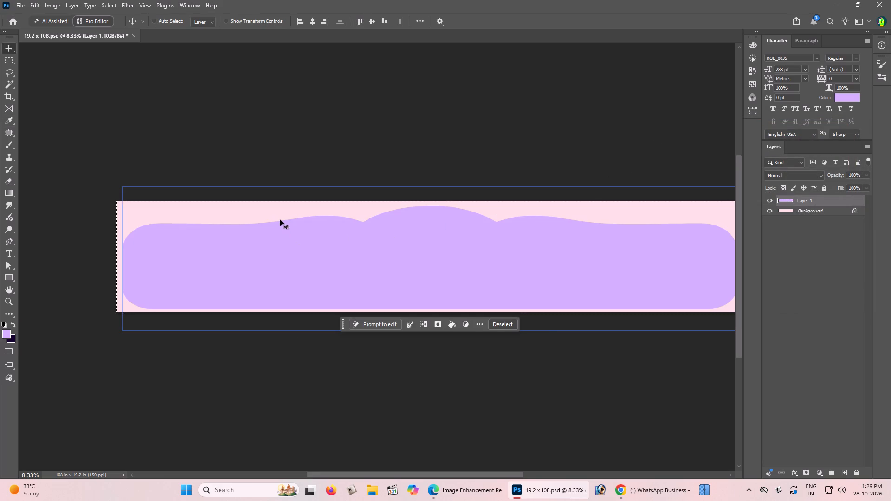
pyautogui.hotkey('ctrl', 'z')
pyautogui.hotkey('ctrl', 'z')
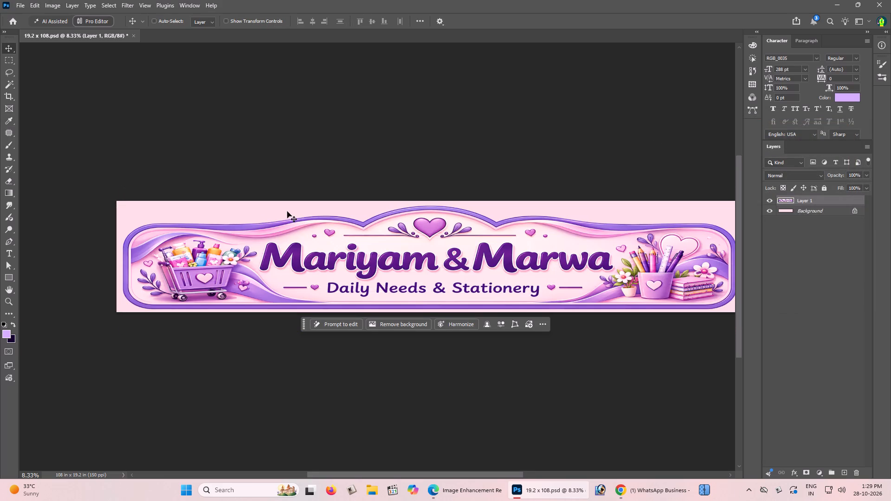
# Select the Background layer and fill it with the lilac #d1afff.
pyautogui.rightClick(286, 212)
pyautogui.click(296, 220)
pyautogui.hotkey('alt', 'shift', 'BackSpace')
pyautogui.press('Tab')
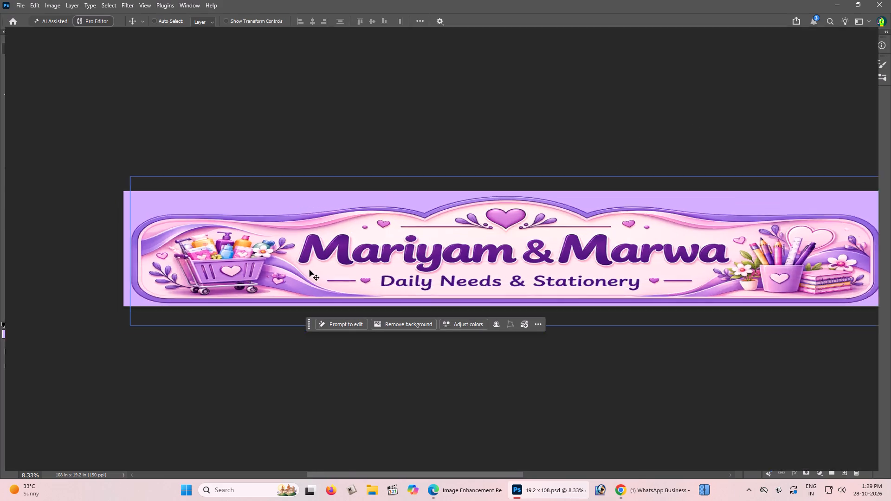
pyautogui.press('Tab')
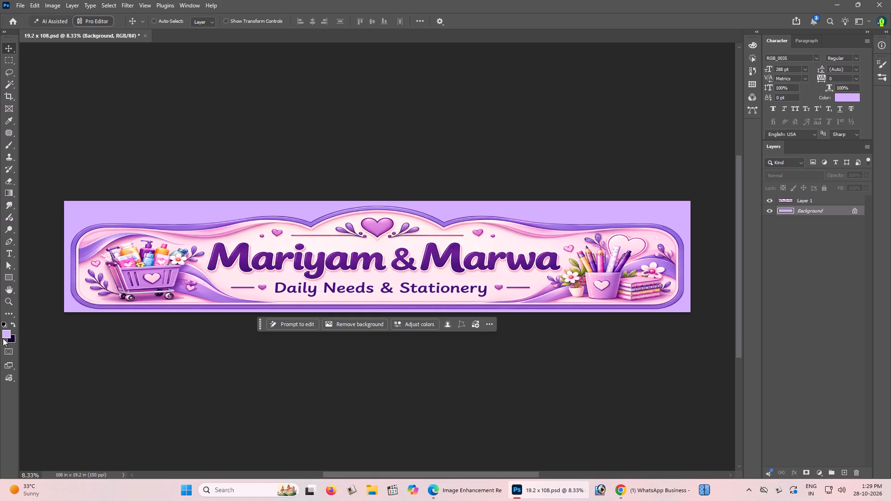
# Pick a slightly lighter lilac as the foreground colour and refill the Background layer with it.
pyautogui.click(4, 334)
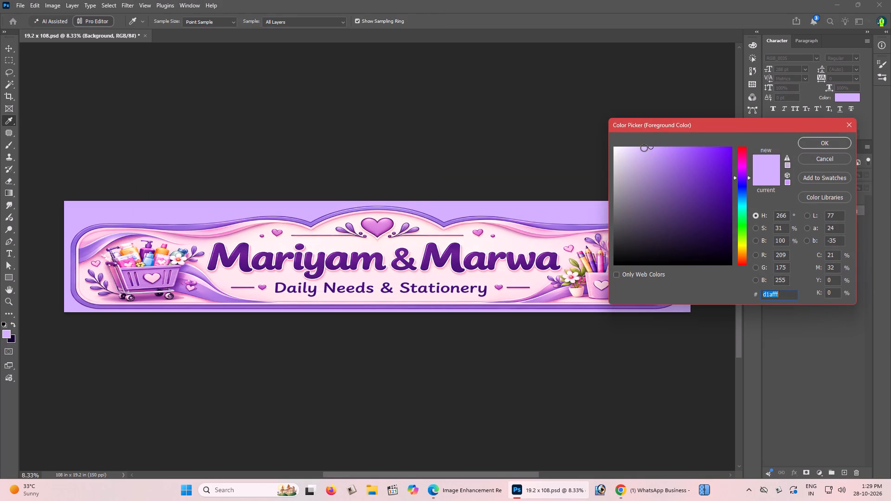
pyautogui.click(644, 148)
pyautogui.press('Return')
pyautogui.hotkey('alt', 'shift', 'BackSpace')
pyautogui.press('Tab')
pyautogui.scroll(1, 679, 139)
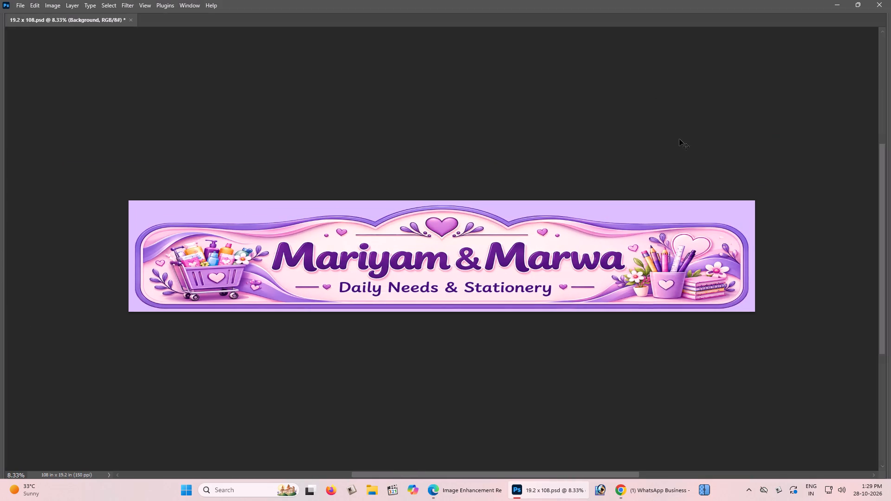
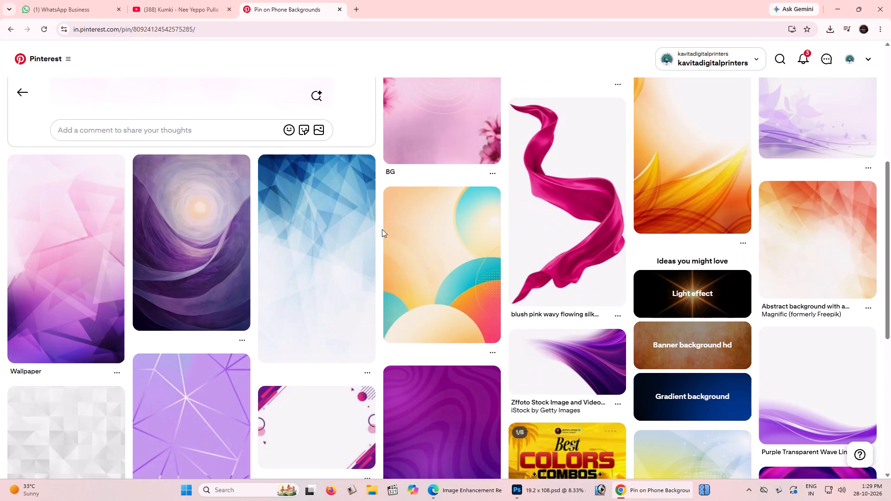
# Browse the related background pins on Pinterest for a purple or abstract texture suited to the banner background.
pyautogui.scroll(16, 333, 256)
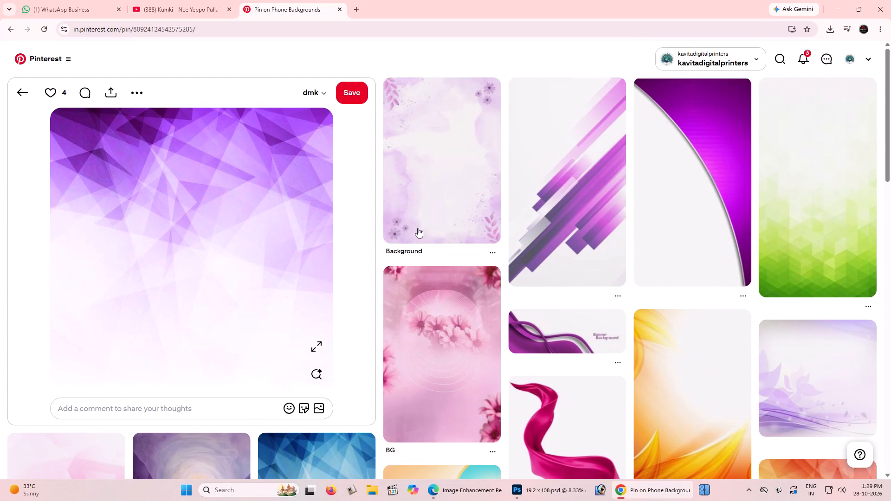
pyautogui.scroll(4, 420, 228)
pyautogui.scroll(4, 721, 367)
pyautogui.scroll(-6, 717, 368)
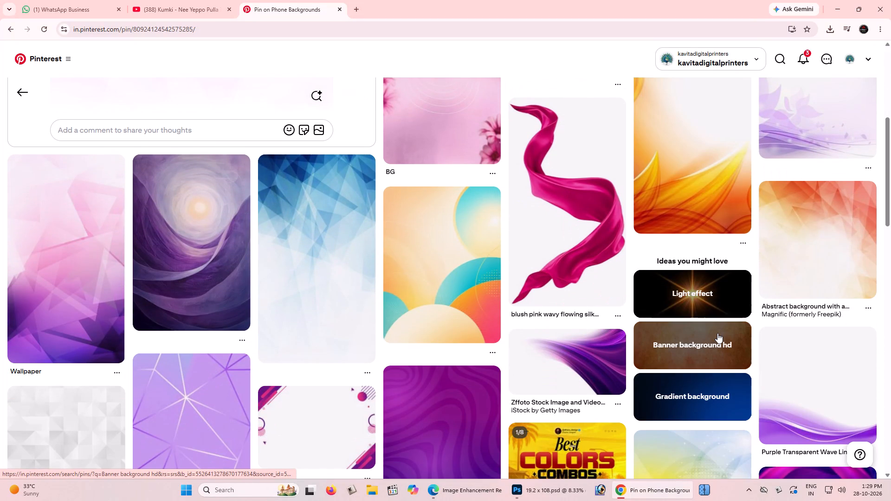
pyautogui.scroll(-5, 707, 330)
pyautogui.scroll(5, 368, 324)
pyautogui.scroll(-5, 330, 329)
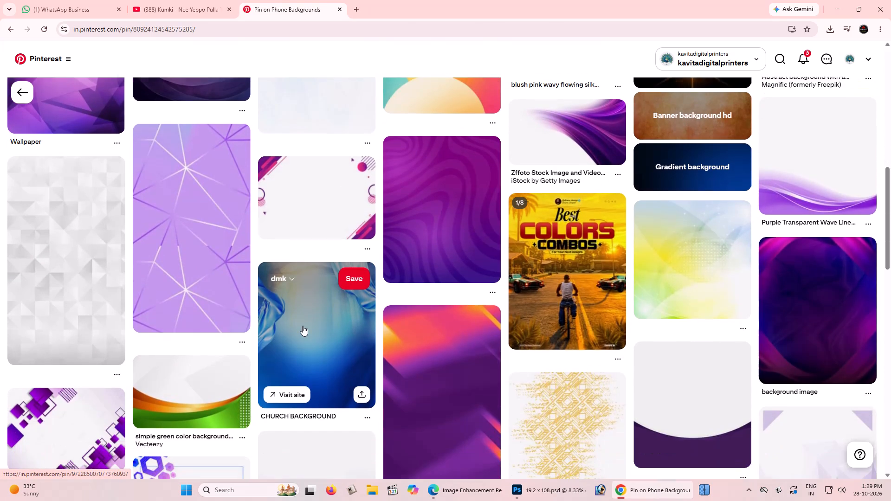
pyautogui.scroll(-5, 310, 322)
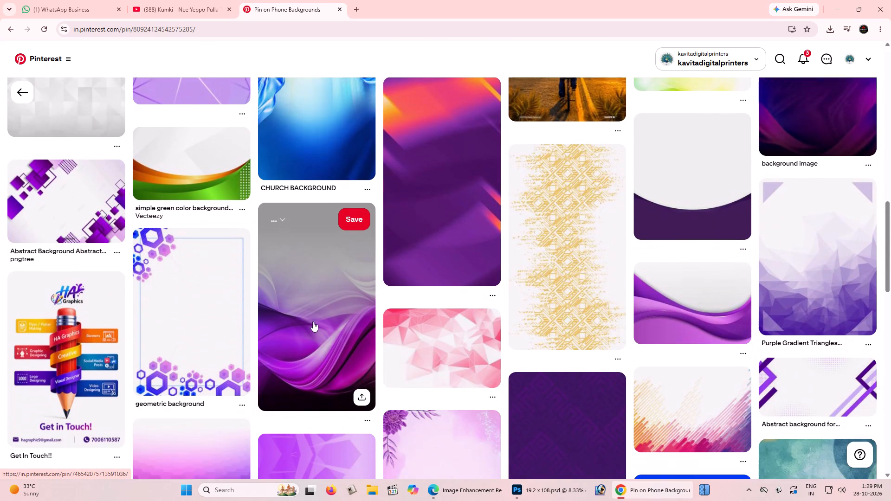
pyautogui.scroll(-4, 318, 319)
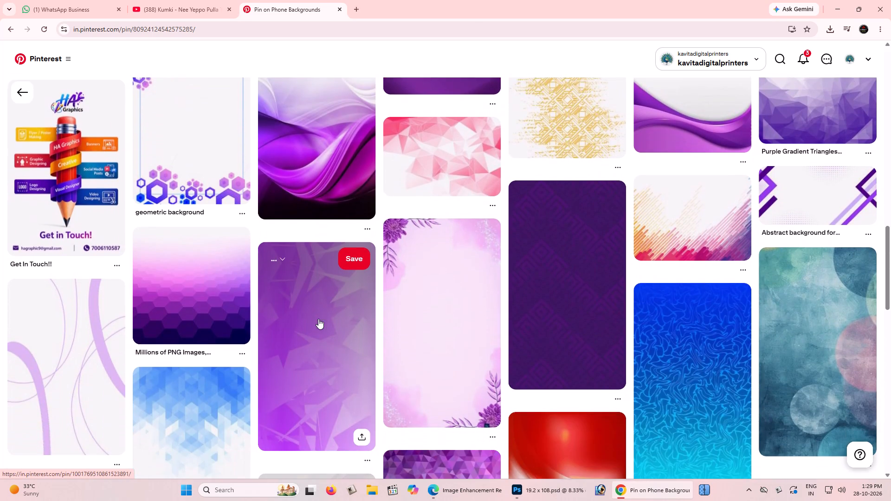
pyautogui.scroll(-2, 318, 319)
pyautogui.scroll(-4, 205, 320)
pyautogui.scroll(-3, 261, 277)
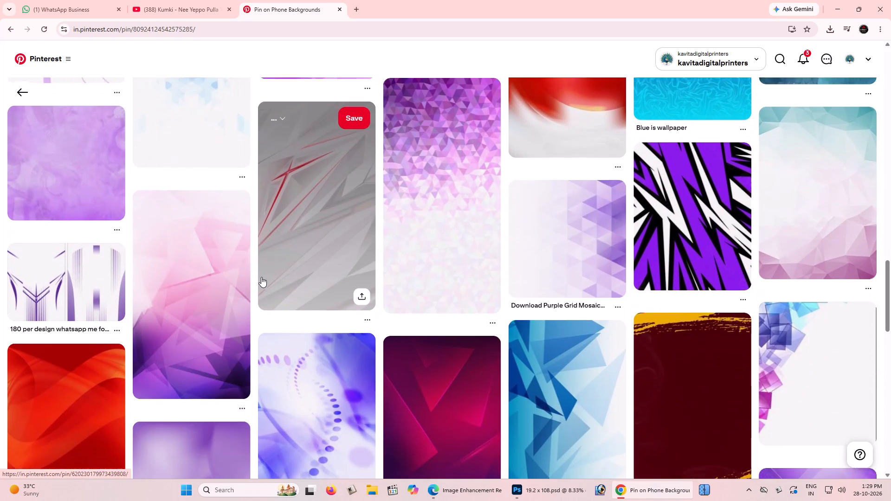
pyautogui.scroll(-8, 258, 280)
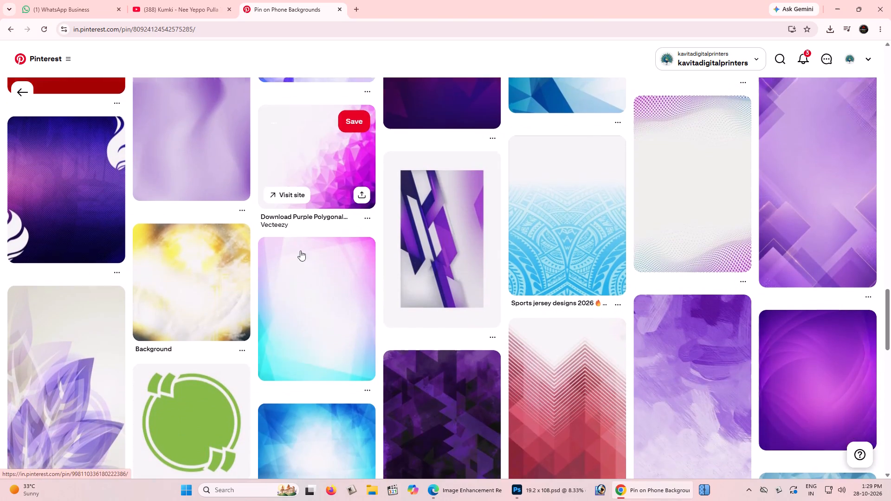
pyautogui.scroll(-1, 434, 256)
pyautogui.scroll(-5, 542, 319)
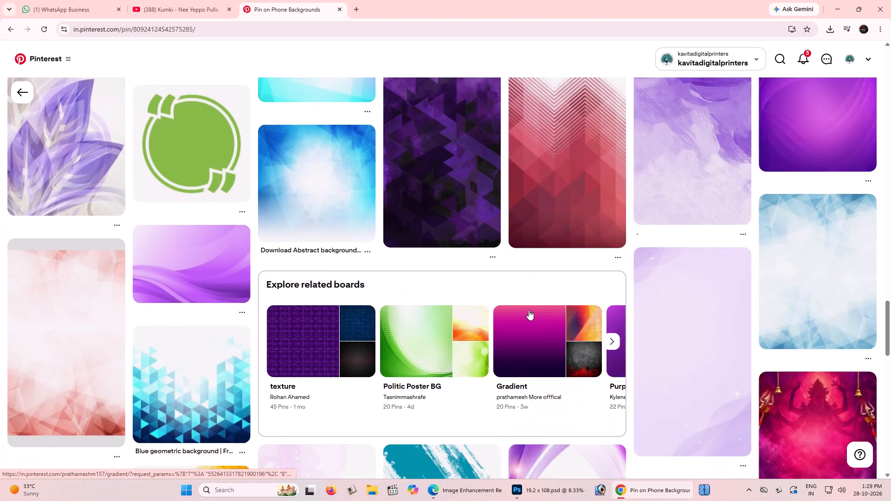
pyautogui.scroll(4, 529, 310)
pyautogui.scroll(-1, 524, 281)
pyautogui.scroll(3, 524, 281)
pyautogui.scroll(-4, 524, 281)
pyautogui.scroll(1, 522, 276)
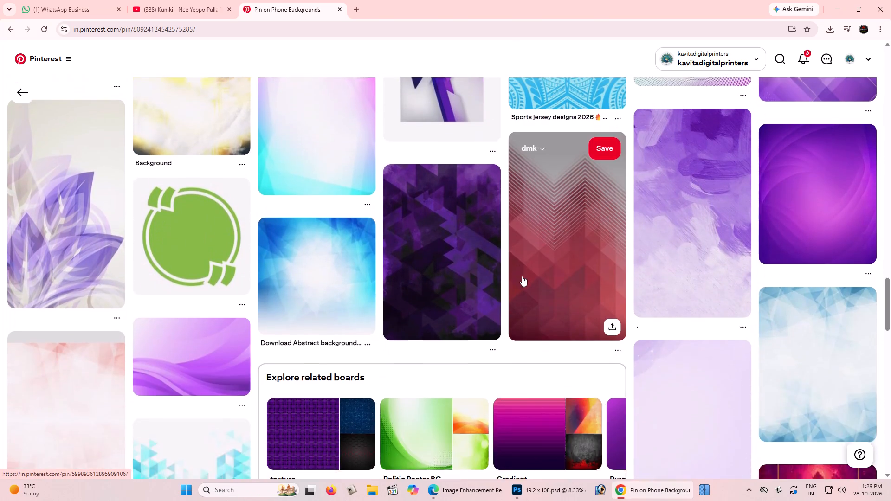
pyautogui.scroll(1, 522, 276)
pyautogui.scroll(-11, 522, 276)
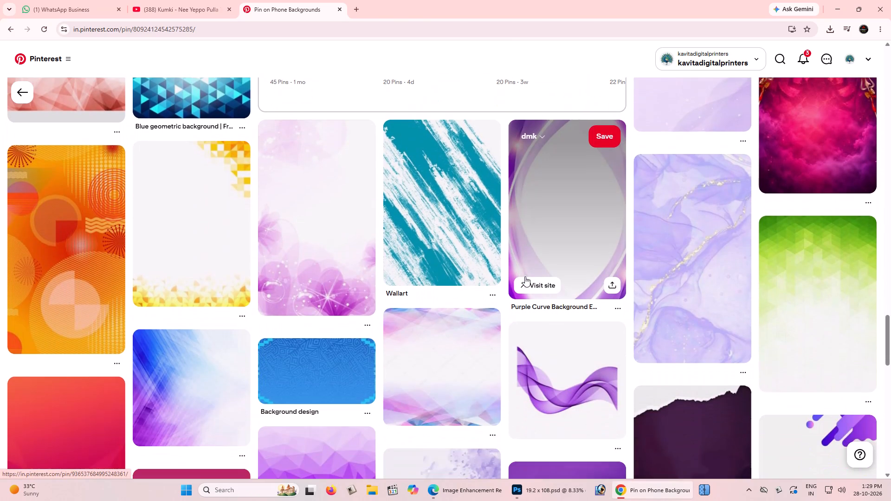
pyautogui.scroll(-3, 488, 269)
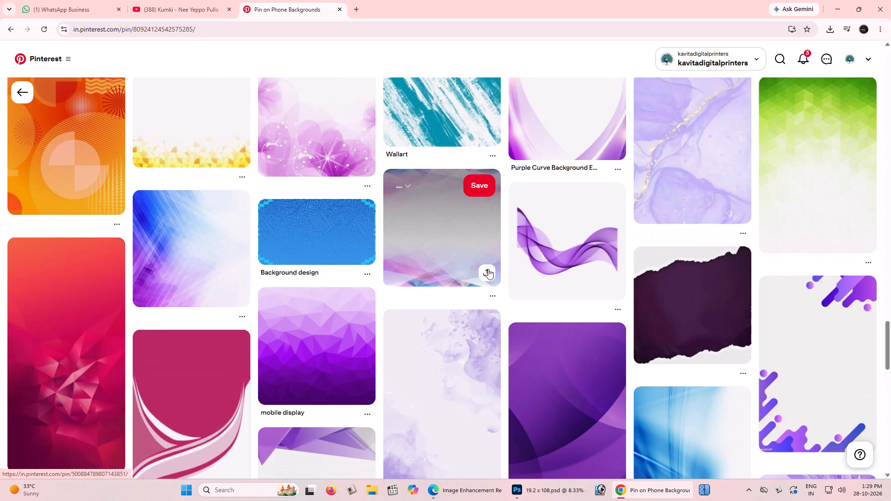
pyautogui.scroll(-4, 488, 269)
pyautogui.scroll(1, 419, 245)
pyautogui.scroll(-1, 359, 232)
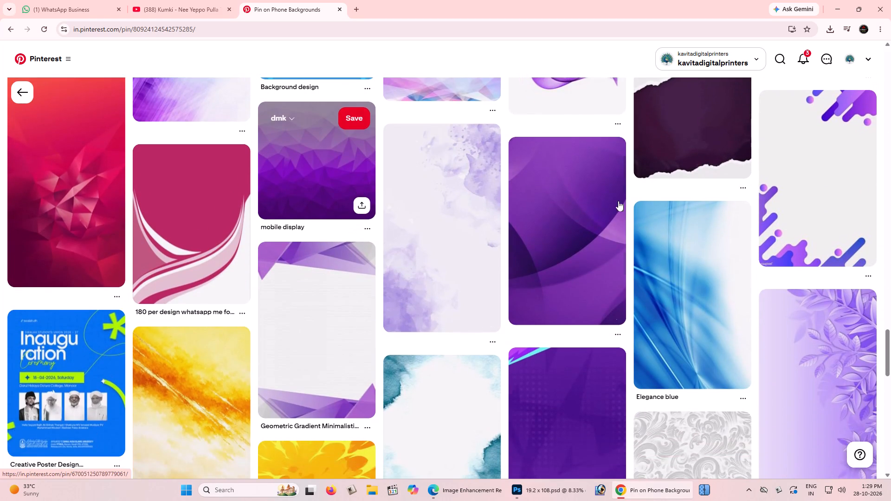
pyautogui.scroll(-3, 351, 250)
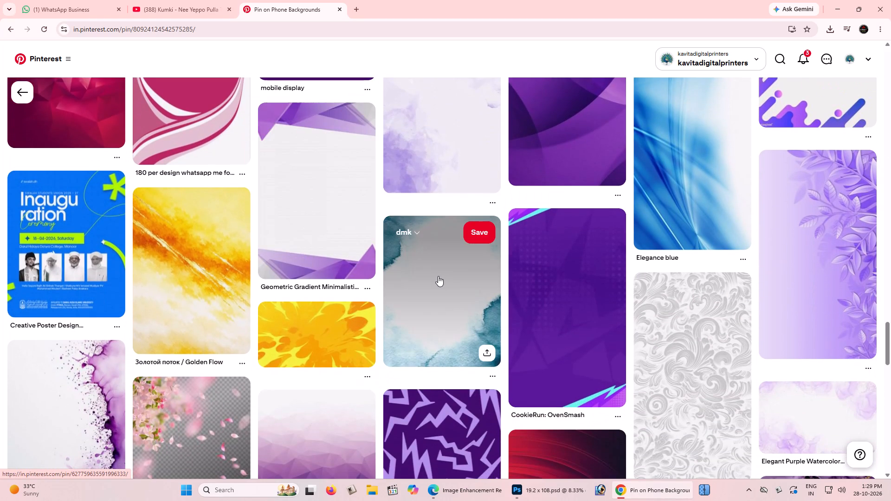
pyautogui.scroll(-7, 438, 276)
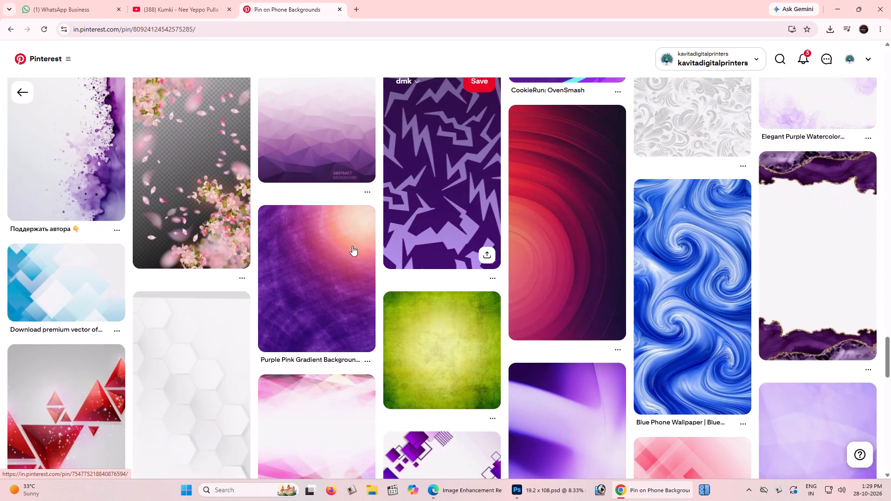
pyautogui.scroll(-7, 352, 246)
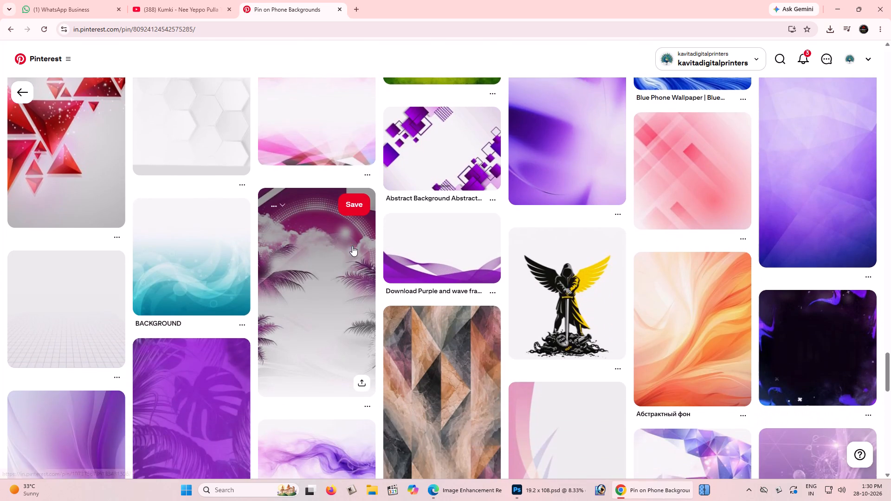
pyautogui.scroll(-5, 352, 246)
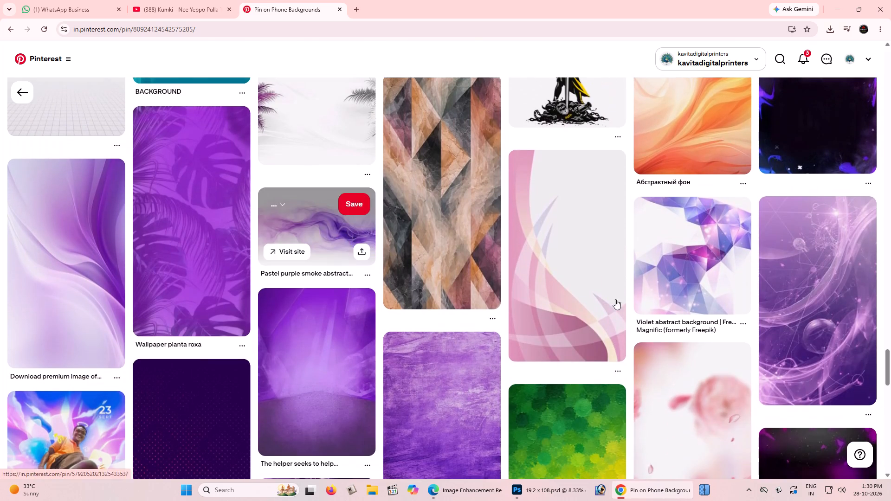
pyautogui.scroll(-11, 503, 356)
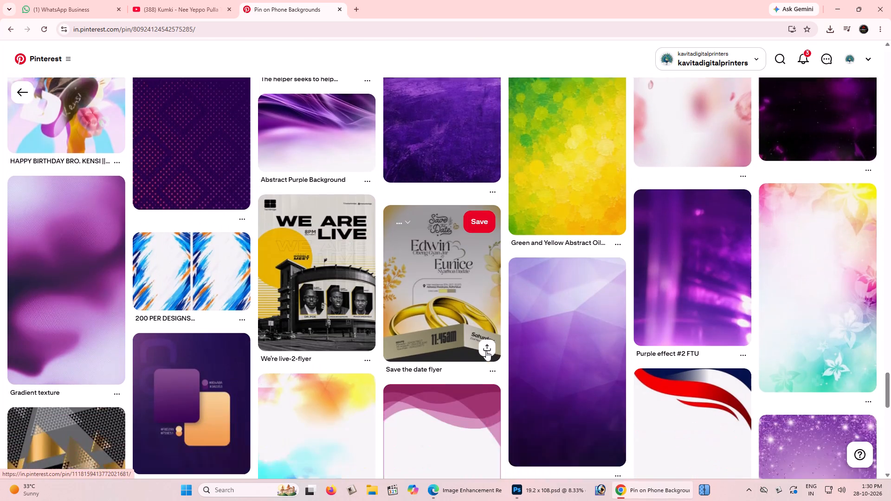
pyautogui.scroll(-2, 486, 351)
pyautogui.scroll(-3, 786, 320)
pyautogui.moveTo(890, 388); pyautogui.dragTo(859, 79)
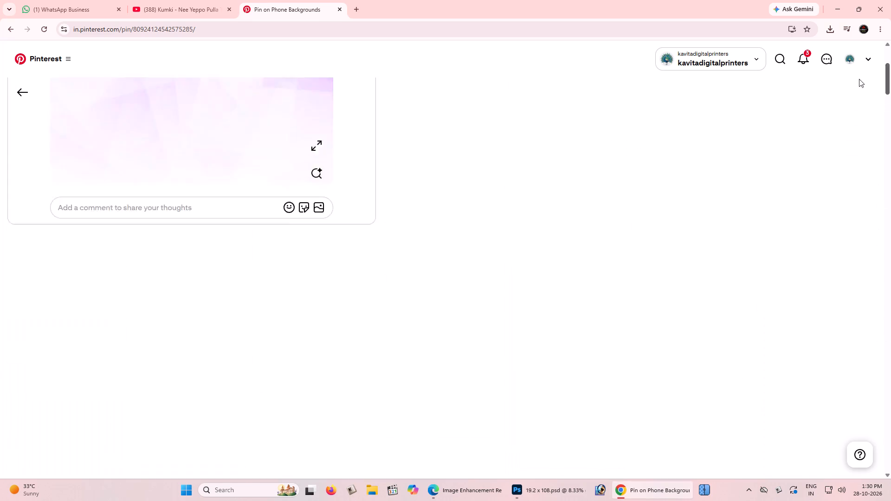
pyautogui.moveTo(859, 79); pyautogui.dragTo(871, 47)
pyautogui.scroll(2, 536, 283)
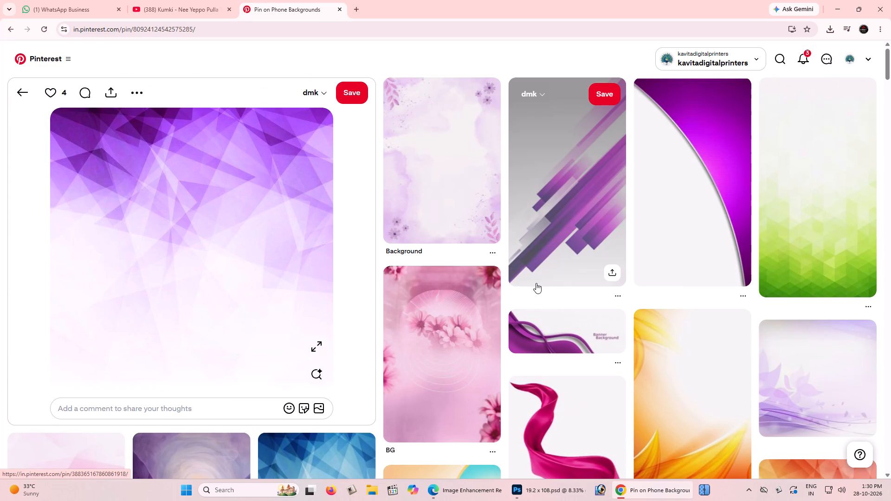
# Open the green geometric gradient background pin and look through its related texture pins.
pyautogui.click(800, 195)
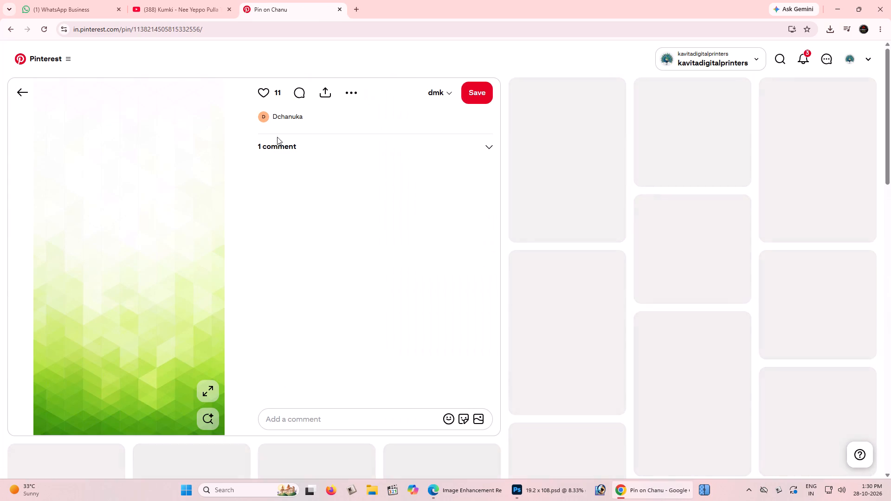
pyautogui.scroll(-1, 342, 257)
pyautogui.scroll(3, 378, 271)
pyautogui.scroll(-9, 407, 260)
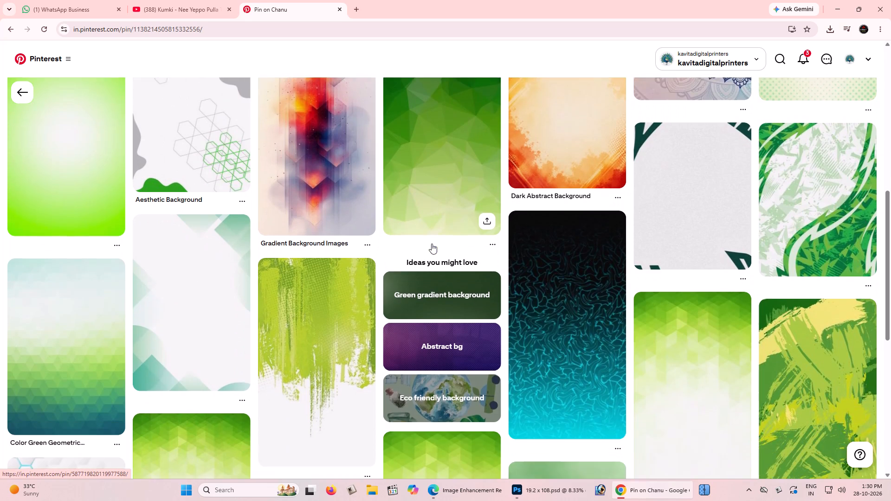
pyautogui.scroll(-1, 432, 244)
# Open the lime-green brush-stroke halftone texture pin and copy its image.
pyautogui.click(336, 348)
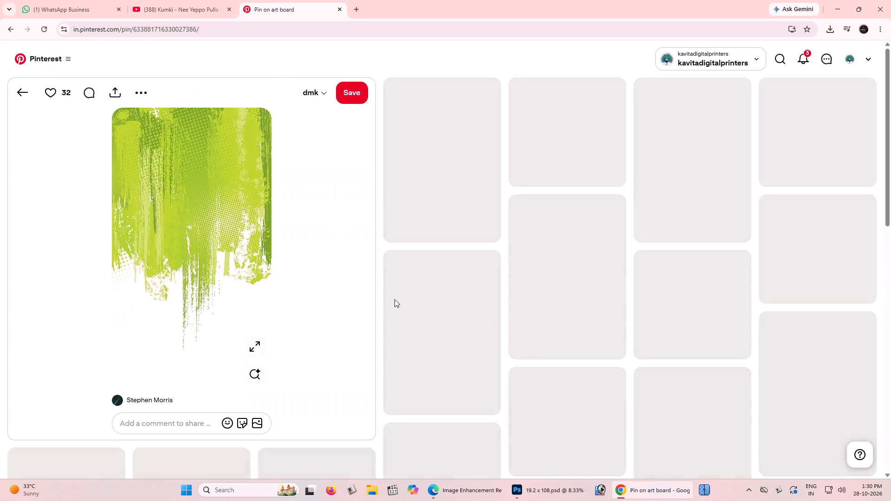
pyautogui.scroll(1, 343, 272)
pyautogui.scroll(-2, 343, 272)
pyautogui.scroll(5, 338, 272)
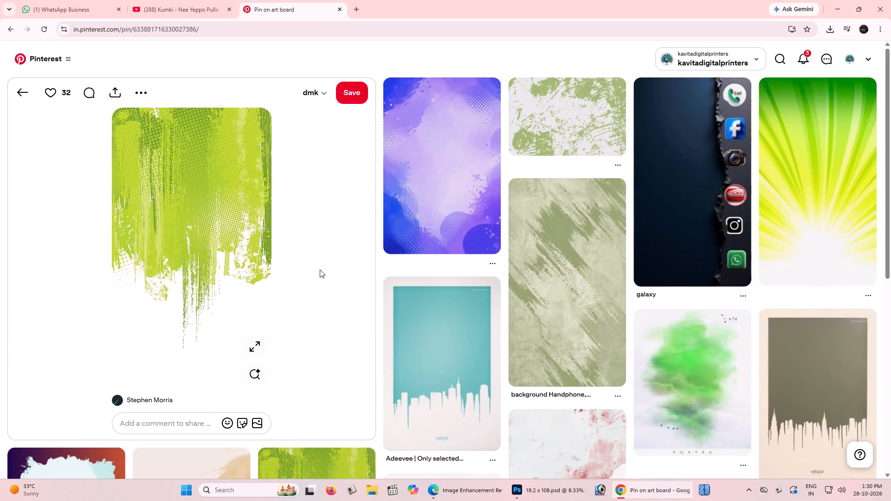
pyautogui.rightClick(194, 181)
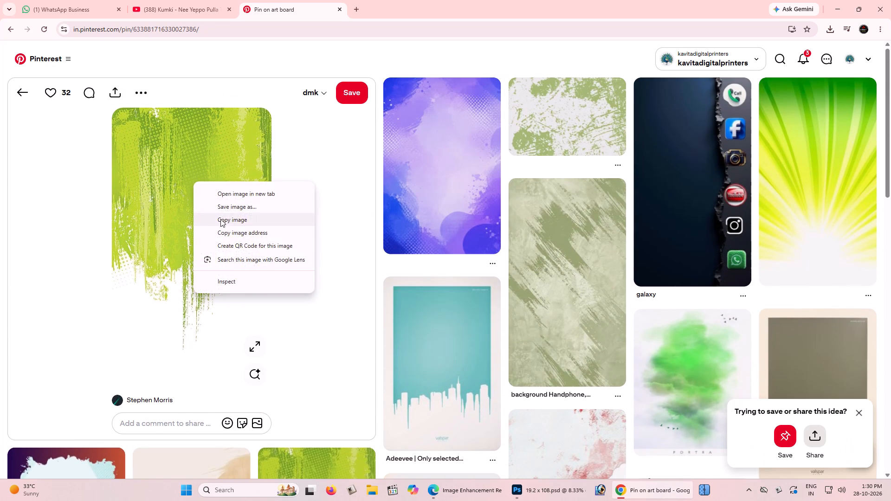
pyautogui.click(221, 220)
pyautogui.rightClick(207, 208)
pyautogui.click(228, 244)
pyautogui.rightClick(213, 231)
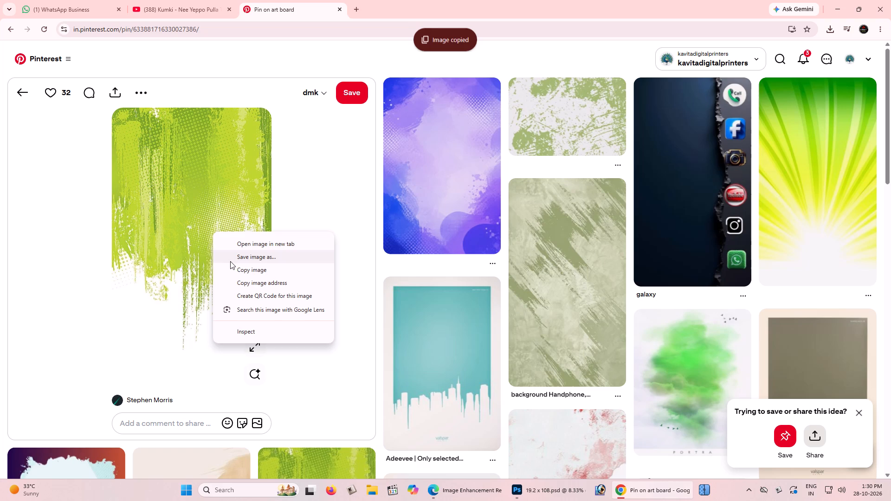
pyautogui.click(233, 267)
# Switch to Photoshop and paste the copied texture into the 19.2 x 108 banner, placing it over the shopping-cart end.
pyautogui.hotkey('alt', 'Tab')
pyautogui.hotkey('alt', 'Tab')
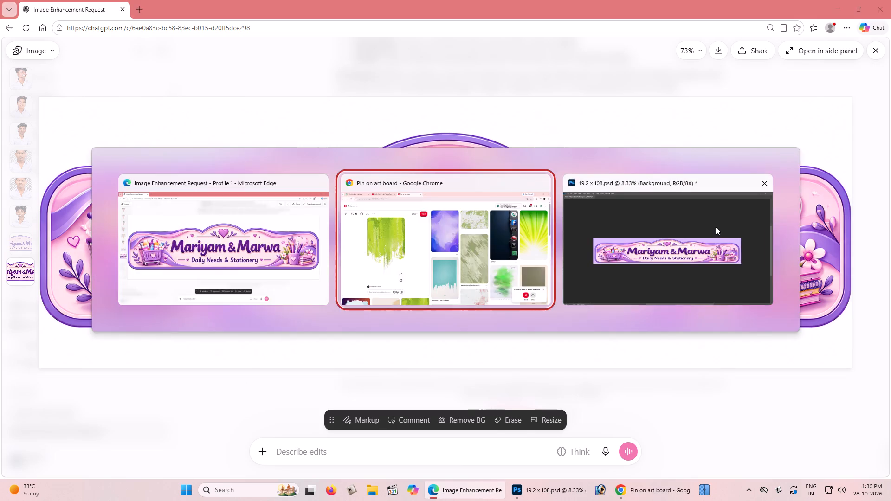
pyautogui.keyDown('alt'); pyautogui.click(716, 227); pyautogui.keyUp('alt')
pyautogui.hotkey('ctrl', 'v')
pyautogui.moveTo(542, 257); pyautogui.dragTo(197, 225)
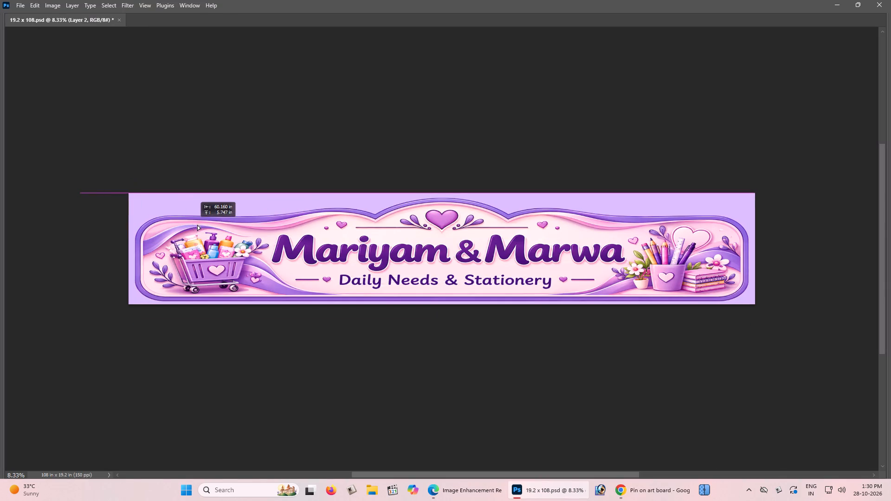
pyautogui.moveTo(197, 225); pyautogui.dragTo(262, 222)
# Rotate the pasted texture 90° clockwise, enlarge it beyond the banner's height, and place it over the pencil-pot end behind the sign.
pyautogui.hotkey('ctrl', 't')
pyautogui.rightClick(200, 238)
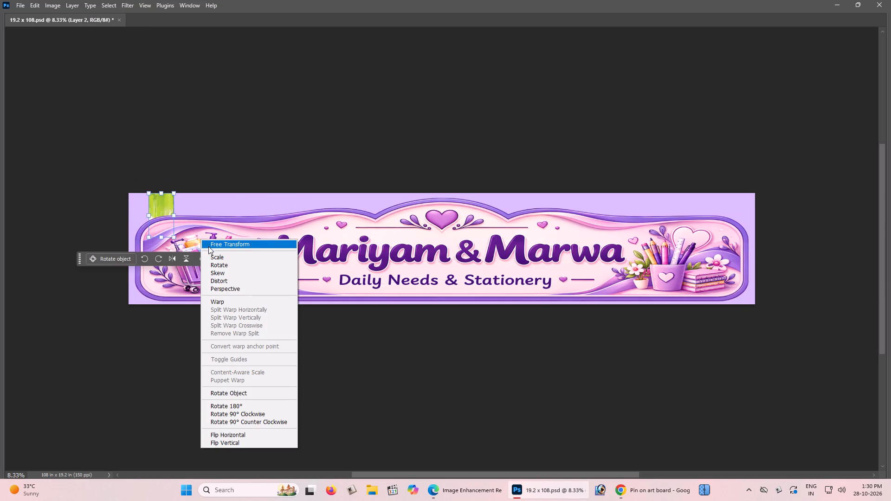
pyautogui.click(252, 412)
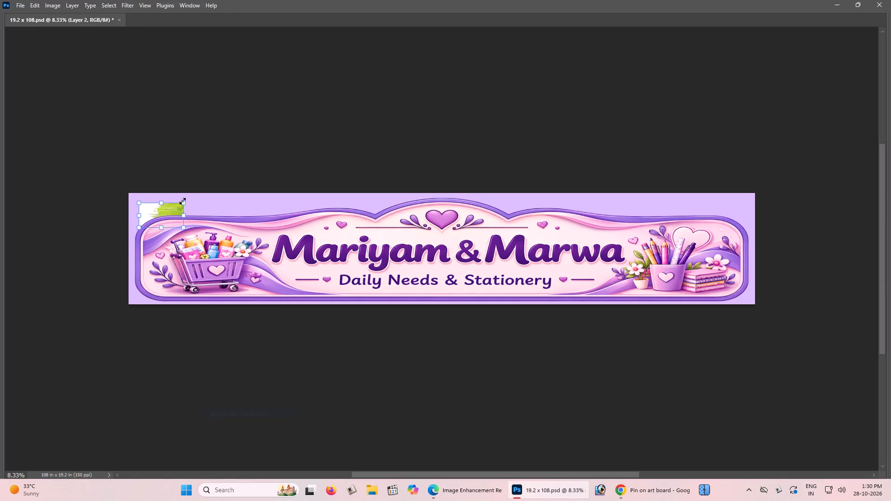
pyautogui.keyDown('alt'); pyautogui.moveTo(182, 201); pyautogui.dragTo(347, 200); pyautogui.keyUp('alt')
pyautogui.moveTo(250, 220); pyautogui.dragTo(821, 232)
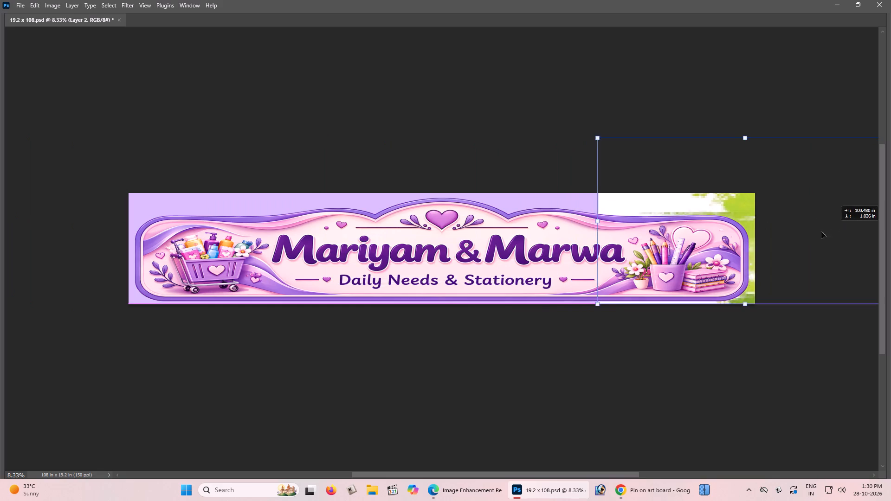
pyautogui.moveTo(821, 232); pyautogui.dragTo(729, 254)
pyautogui.press('Return')
# Change the texture layer's blend mode so its green strokes take on the lilac of the background.
pyautogui.write('--+')
# Shift the texture layer horizontally outward so its brush strokes sit closer to the banner's pencil-pot end.
pyautogui.hotkey('ctrl', '+')
pyautogui.press('space')
pyautogui.press('space')
pyautogui.press('space')
pyautogui.press('space')
pyautogui.press('space')
pyautogui.press('space')
pyautogui.moveTo(729, 254); pyautogui.dragTo(653, 253)
pyautogui.click(614, 253)
pyautogui.press('Tab')
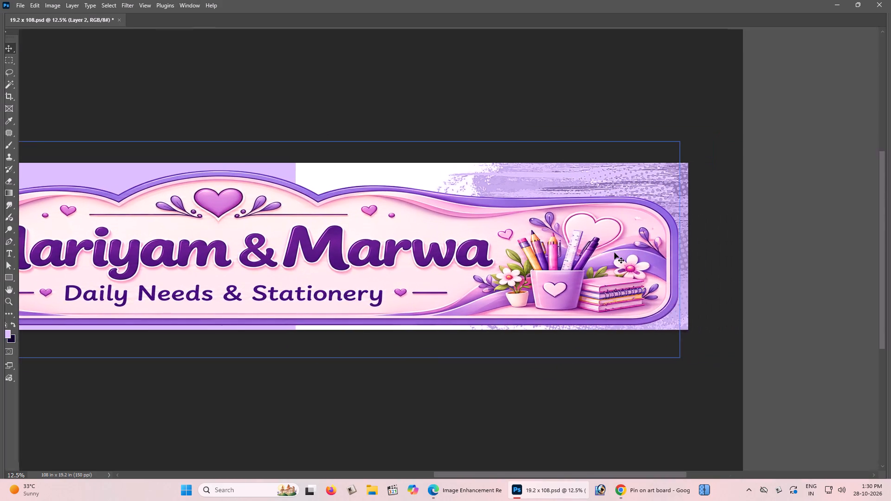
pyautogui.press('Tab')
pyautogui.keyDown('shift'); pyautogui.moveTo(594, 250); pyautogui.dragTo(678, 250); pyautogui.keyUp('shift')
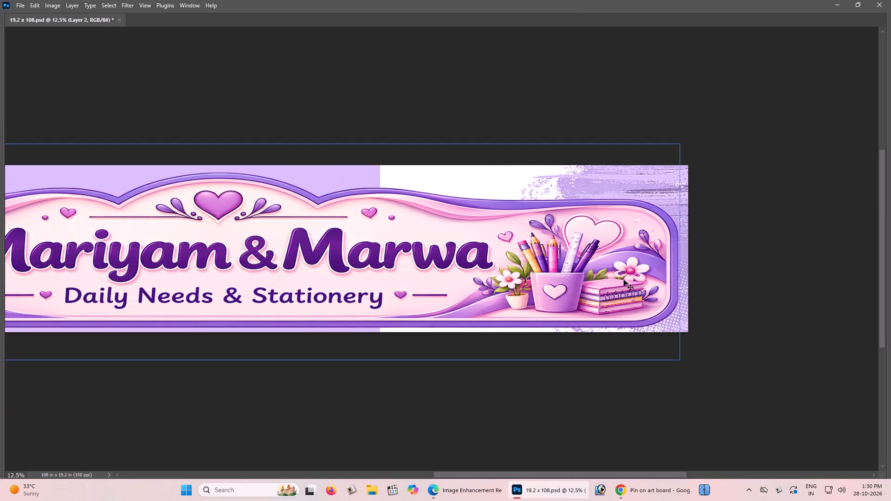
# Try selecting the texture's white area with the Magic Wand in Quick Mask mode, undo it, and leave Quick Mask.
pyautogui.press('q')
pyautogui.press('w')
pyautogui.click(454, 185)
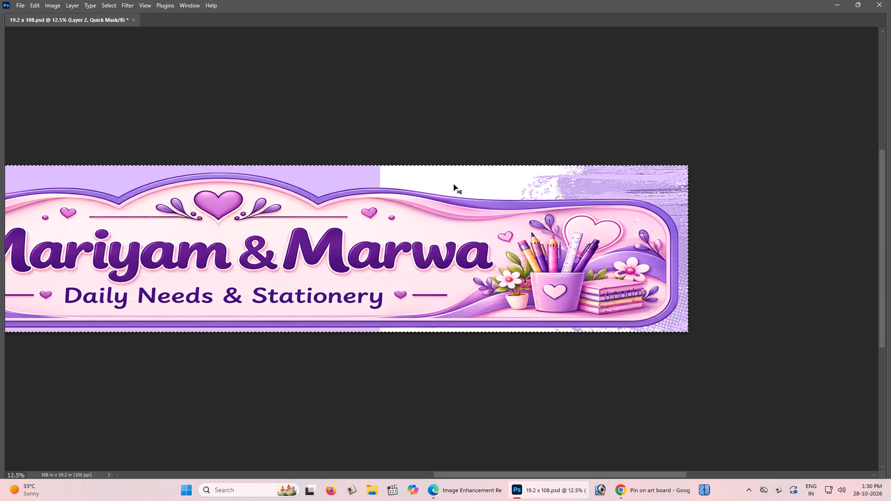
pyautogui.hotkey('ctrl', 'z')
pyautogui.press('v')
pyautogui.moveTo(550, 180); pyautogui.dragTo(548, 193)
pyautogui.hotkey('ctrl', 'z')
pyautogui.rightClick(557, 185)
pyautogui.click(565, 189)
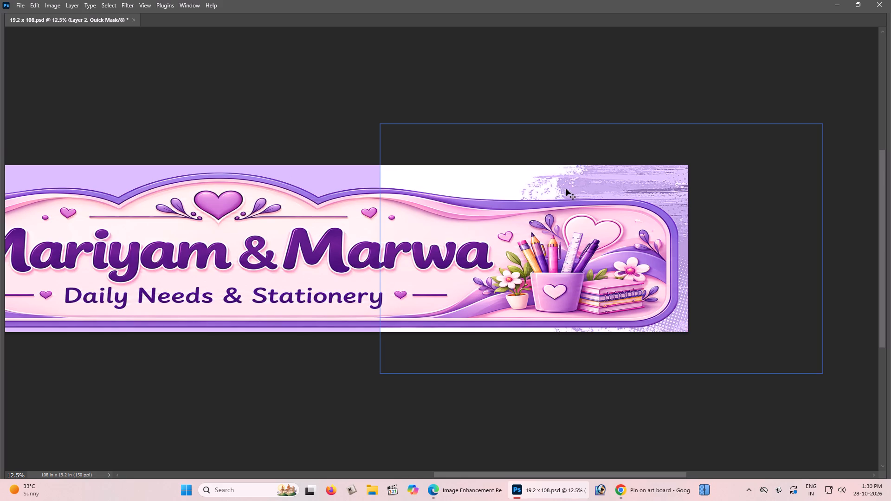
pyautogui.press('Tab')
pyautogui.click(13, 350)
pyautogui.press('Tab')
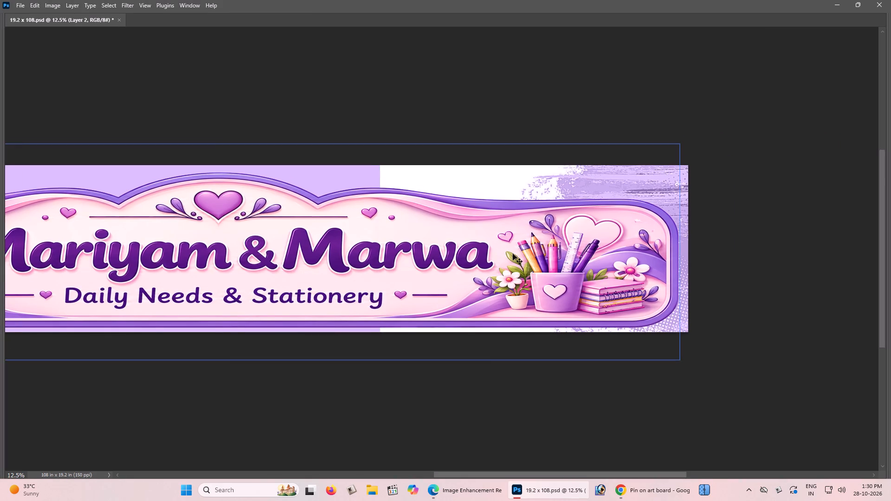
# Select the texture layer's white area beside the brush strokes with the Magic Wand and cut it away.
pyautogui.rightClick(642, 176)
pyautogui.click(654, 183)
pyautogui.moveTo(656, 184); pyautogui.dragTo(647, 209)
pyautogui.hotkey('ctrl', 'z')
pyautogui.press('w')
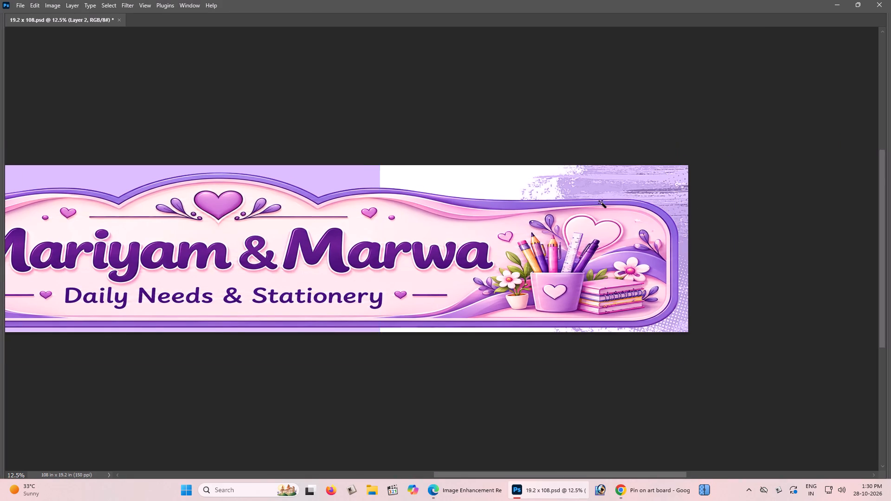
pyautogui.click(494, 185)
pyautogui.hotkey('ctrl', 'x')
pyautogui.press('v')
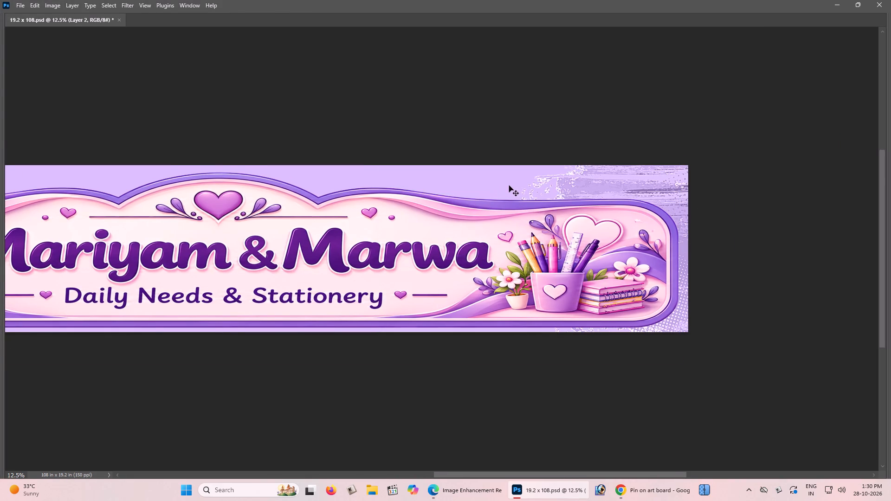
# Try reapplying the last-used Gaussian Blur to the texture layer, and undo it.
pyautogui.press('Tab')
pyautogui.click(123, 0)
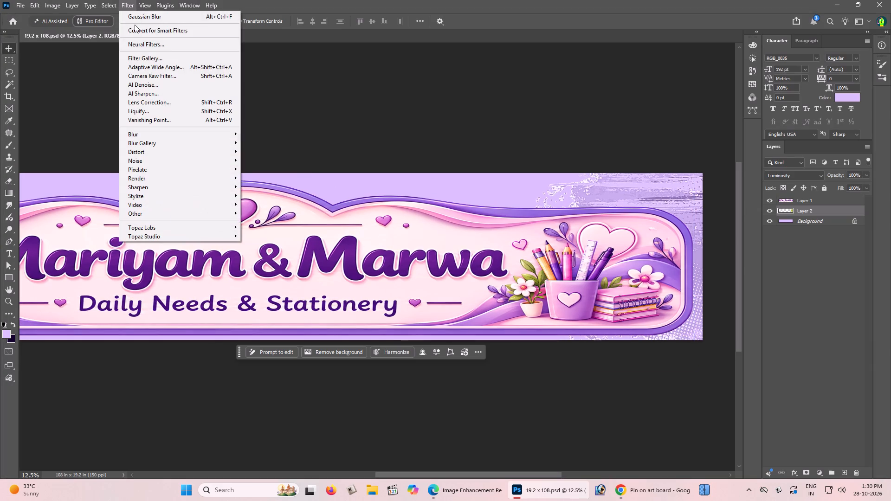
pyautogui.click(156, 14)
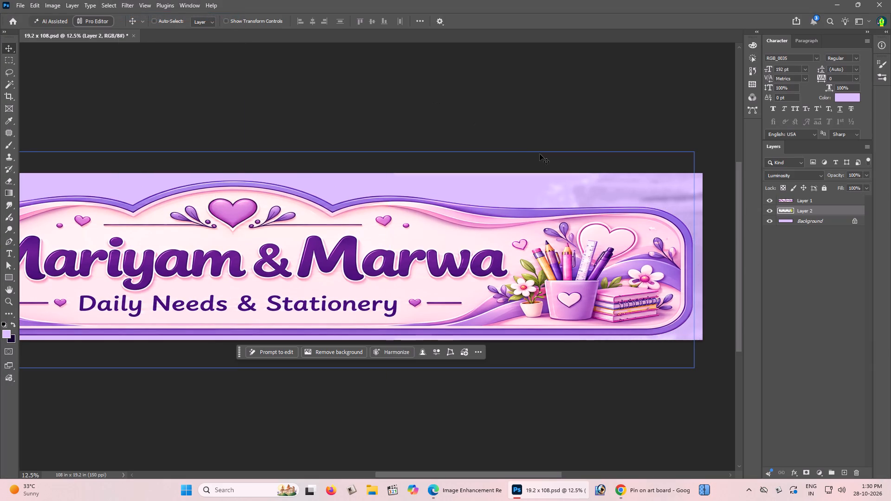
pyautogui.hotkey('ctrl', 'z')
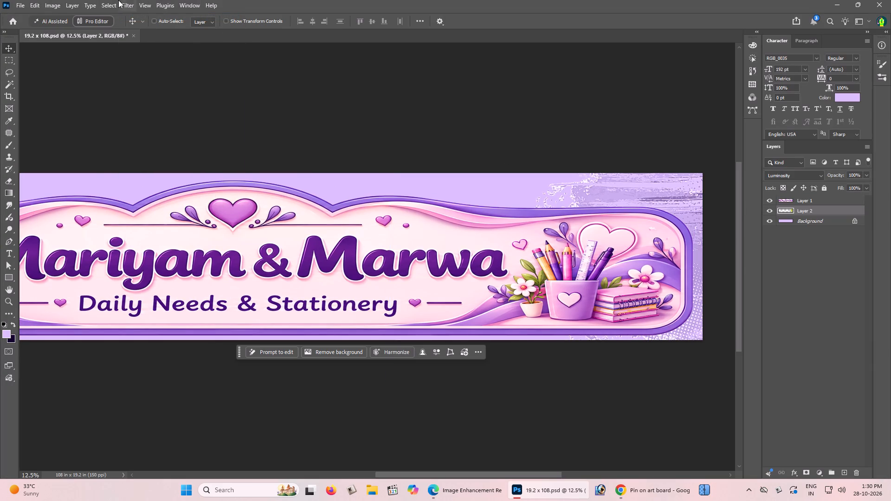
# Start a Motion Blur on the texture layer, setting the distance to 50 pixels and the angle to 0°.
pyautogui.click(118, 0)
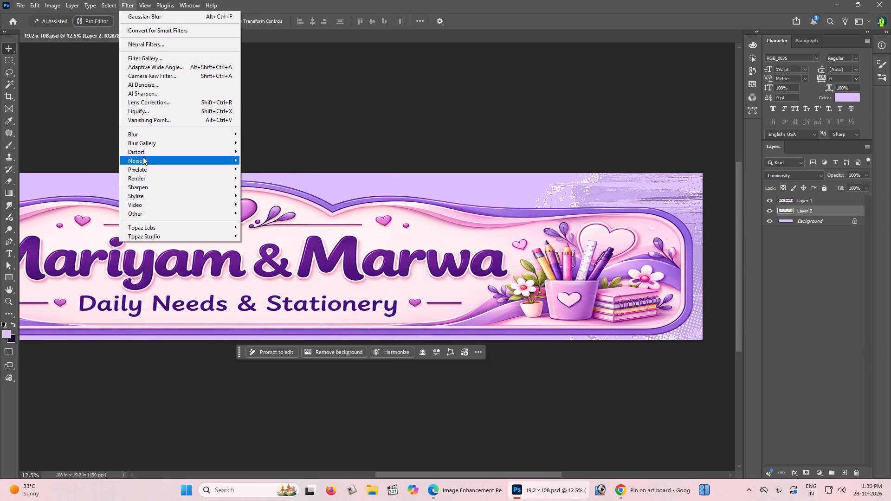
pyautogui.click(152, 132)
pyautogui.click(267, 186)
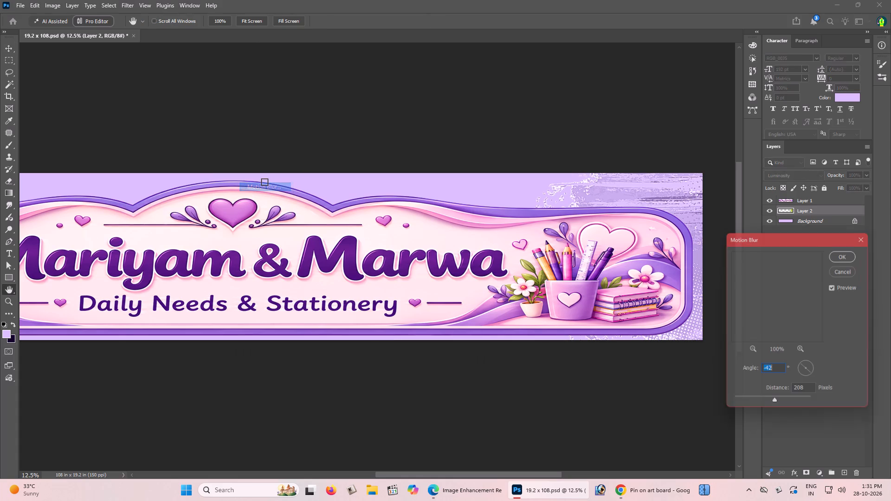
pyautogui.click(770, 401)
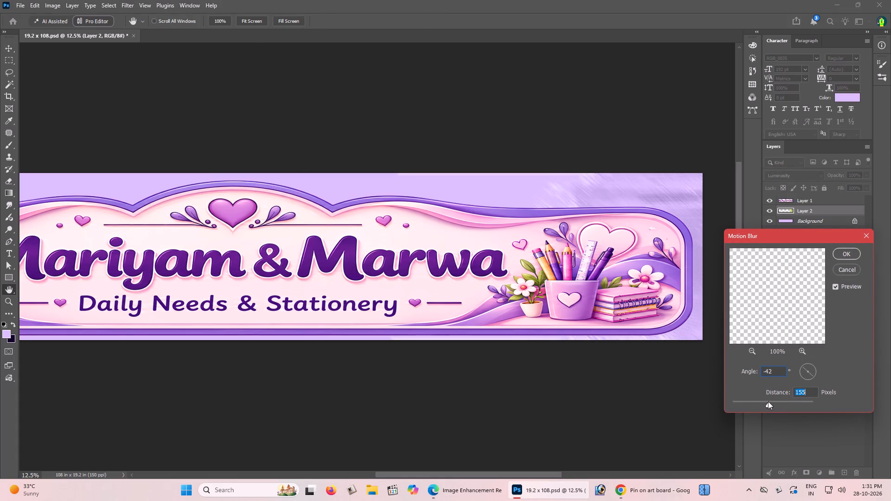
pyautogui.moveTo(769, 404); pyautogui.dragTo(762, 405)
pyautogui.moveTo(762, 405); pyautogui.dragTo(754, 403)
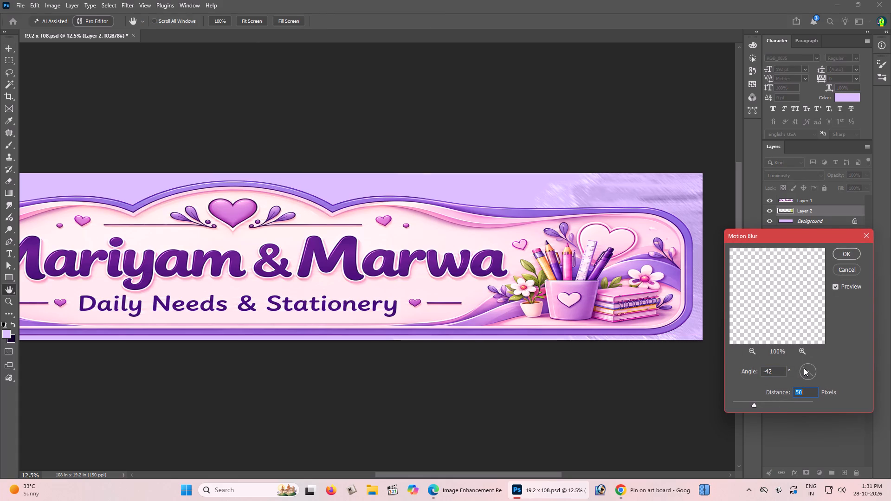
pyautogui.moveTo(804, 368); pyautogui.dragTo(801, 373)
pyautogui.scroll(-2, 802, 372)
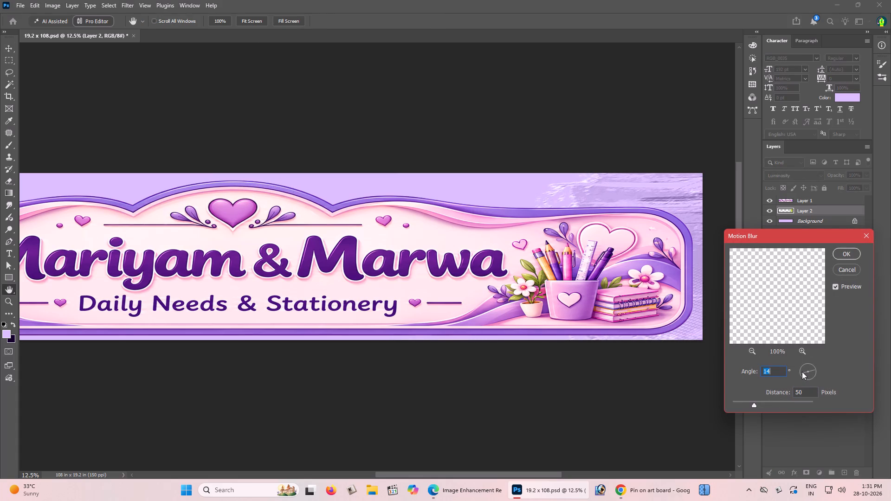
pyautogui.scroll(-1, 802, 372)
pyautogui.scroll(1, 802, 372)
pyautogui.scroll(-14, 802, 372)
# Increase the Motion Blur distance beyond 225 pixels to streak the strokes horizontally, and apply the filter.
pyautogui.moveTo(755, 407); pyautogui.dragTo(748, 405)
pyautogui.moveTo(748, 405); pyautogui.dragTo(798, 404)
pyautogui.click(798, 404)
pyautogui.moveTo(796, 403); pyautogui.dragTo(777, 404)
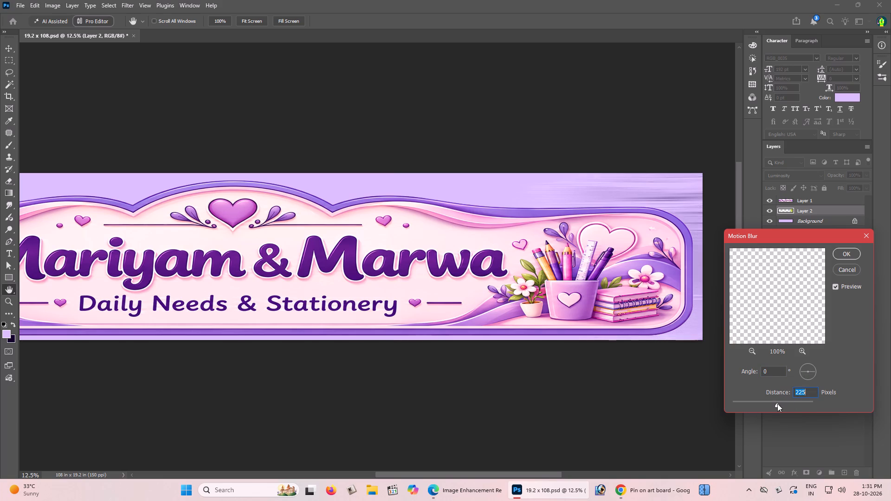
pyautogui.moveTo(780, 404); pyautogui.dragTo(788, 402)
pyautogui.press('Return')
pyautogui.press('Tab')
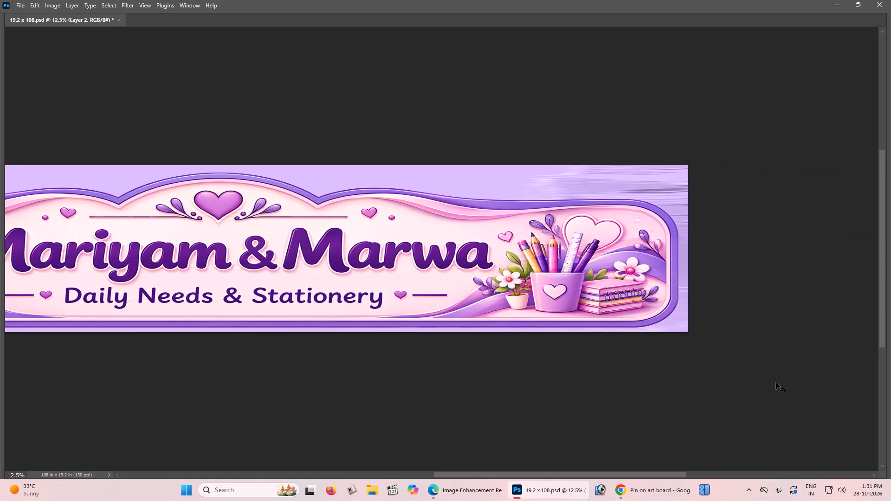
# Stretch the blurred texture layer horizontally toward the banner's centre and shift it slightly back toward the pencil-pot end.
pyautogui.hotkey('ctrl', '-')
pyautogui.hotkey('ctrl', 't')
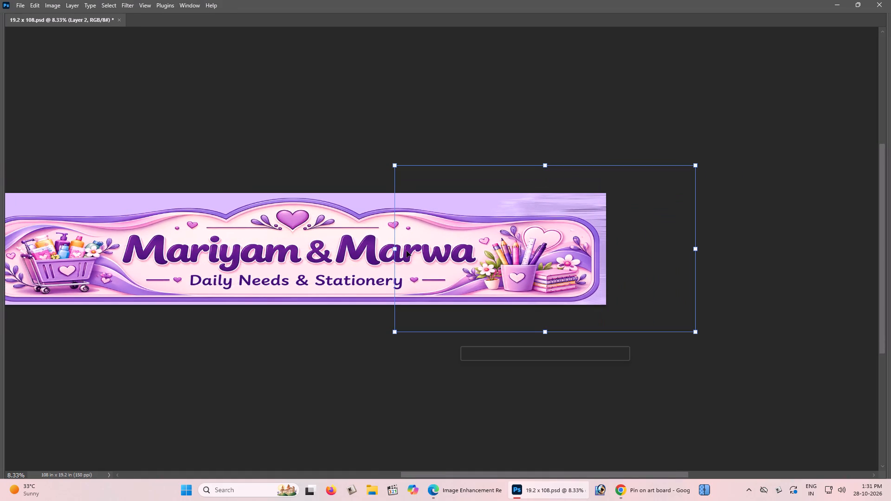
pyautogui.keyDown('shift'); pyautogui.moveTo(394, 250); pyautogui.dragTo(212, 255); pyautogui.keyUp('shift')
pyautogui.moveTo(443, 254); pyautogui.dragTo(483, 254)
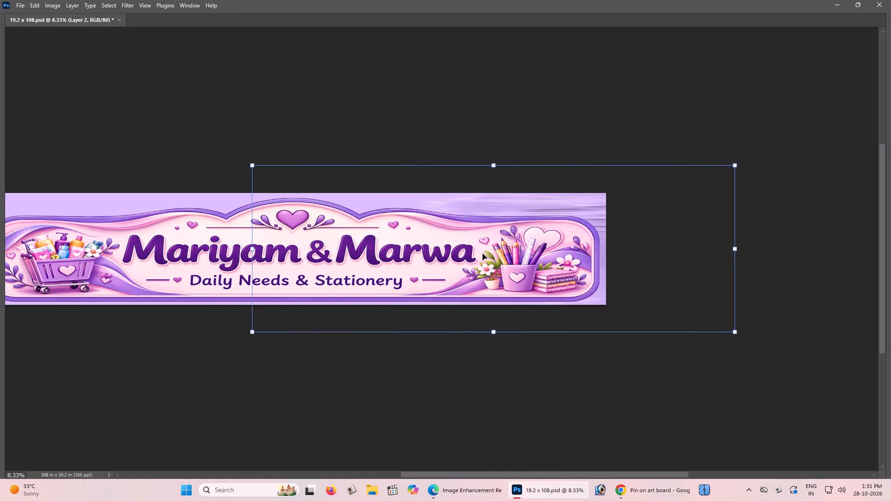
pyautogui.press('Return')
# Duplicate the stretched texture layer and move the copy across to the shopping-cart end of the banner.
pyautogui.press('space')
pyautogui.press('space')
pyautogui.press('space')
pyautogui.press('space')
pyautogui.press('space')
pyautogui.moveTo(484, 254); pyautogui.dragTo(495, 259)
pyautogui.click(495, 259)
pyautogui.press('z')
pyautogui.click(617, 264)
pyautogui.press('v')
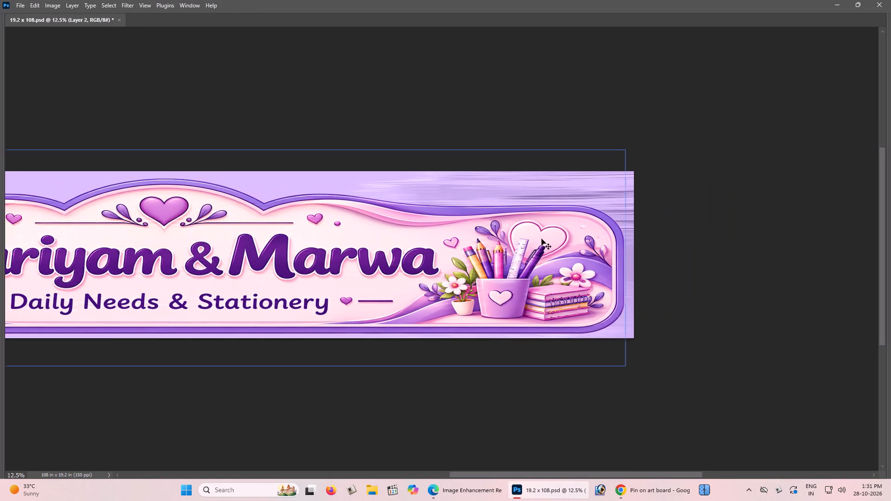
pyautogui.press('space')
pyautogui.press('space')
pyautogui.press('space')
pyautogui.press('space')
pyautogui.moveTo(529, 234); pyautogui.dragTo(580, 236)
pyautogui.click(581, 236)
pyautogui.hotkey('ctrl', '-')
pyautogui.hotkey('ctrl', '-')
pyautogui.hotkey('ctrl', 'j')
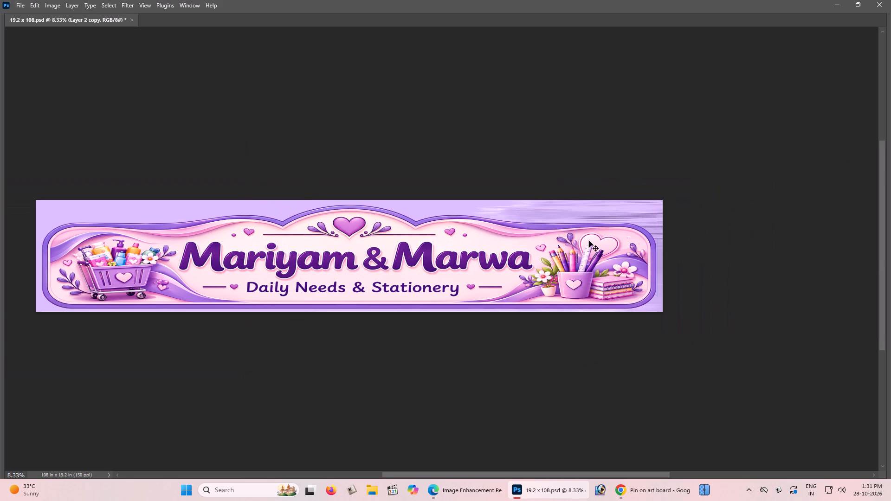
pyautogui.keyDown('shift'); pyautogui.moveTo(620, 226); pyautogui.dragTo(149, 229); pyautogui.keyUp('shift')
pyautogui.hotkey('shift', 'space')
pyautogui.hotkey('shift', 'space')
pyautogui.hotkey('shift', 'space')
pyautogui.moveTo(194, 230); pyautogui.dragTo(274, 238)
pyautogui.click(293, 238)
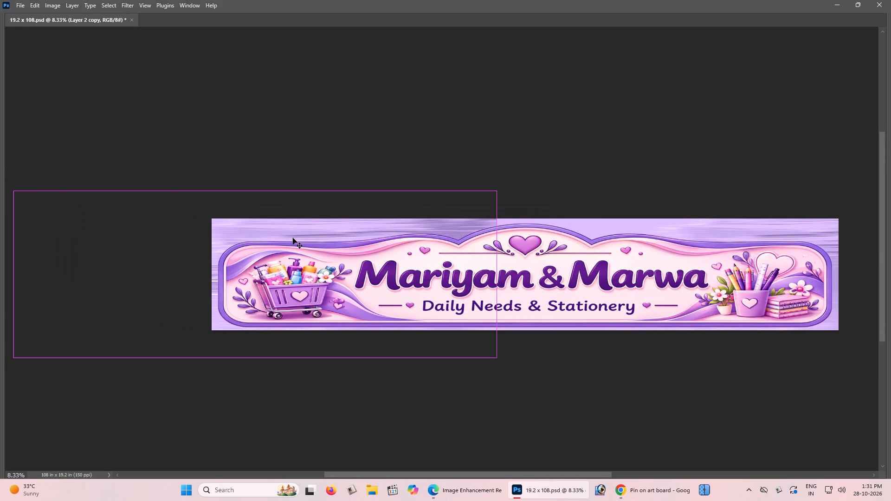
# Flip the texture copy horizontally and slide it inward to cover the background behind the shopping-cart end.
pyautogui.hotkey('ctrl', 't')
pyautogui.rightClick(293, 238)
pyautogui.click(365, 433)
pyautogui.keyDown('shift'); pyautogui.moveTo(181, 260); pyautogui.dragTo(319, 263); pyautogui.keyUp('shift')
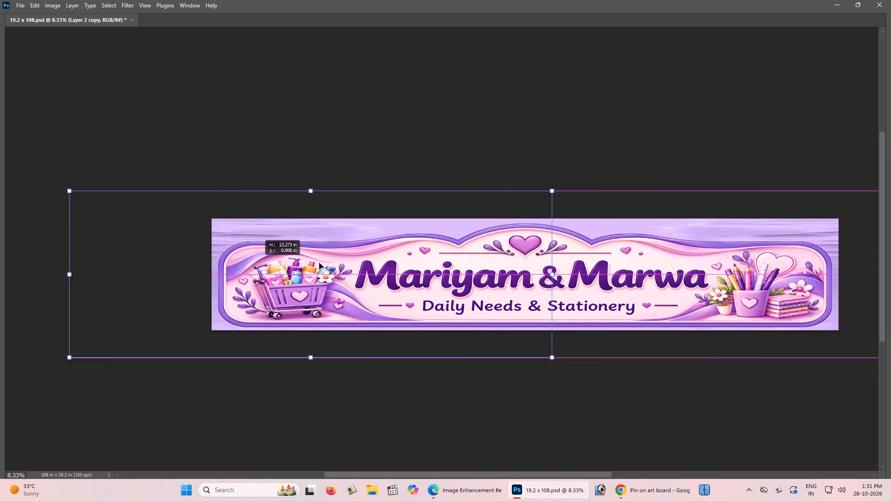
pyautogui.keyDown('shift'); pyautogui.moveTo(319, 263); pyautogui.dragTo(349, 268); pyautogui.keyUp('shift')
pyautogui.press('Return')
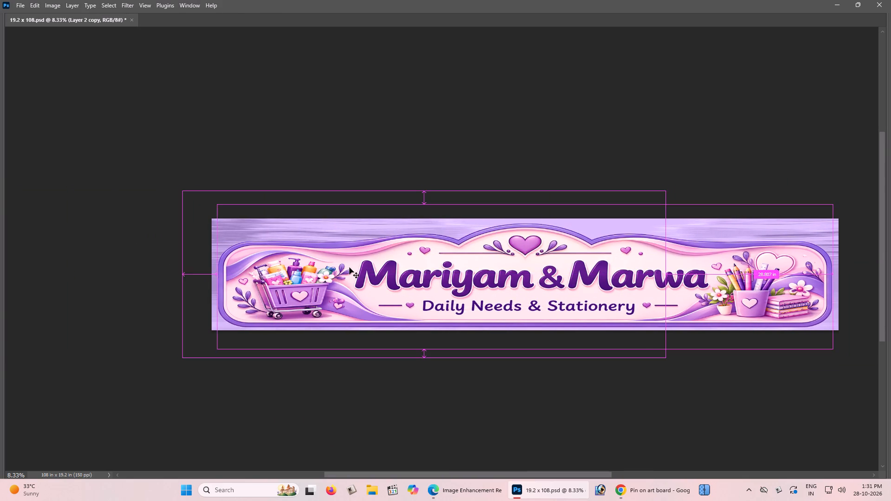
# Move the original texture layer inward from the pencil-pot end until its streaks meet the copy's behind the sign.
pyautogui.hotkey('ctrl', '-')
pyautogui.hotkey('ctrl', '+')
pyautogui.hotkey('ctrl', '+')
pyautogui.press('space')
pyautogui.press('space')
pyautogui.press('space')
pyautogui.press('space')
pyautogui.press('space')
pyautogui.press('space')
pyautogui.moveTo(503, 271); pyautogui.dragTo(465, 273)
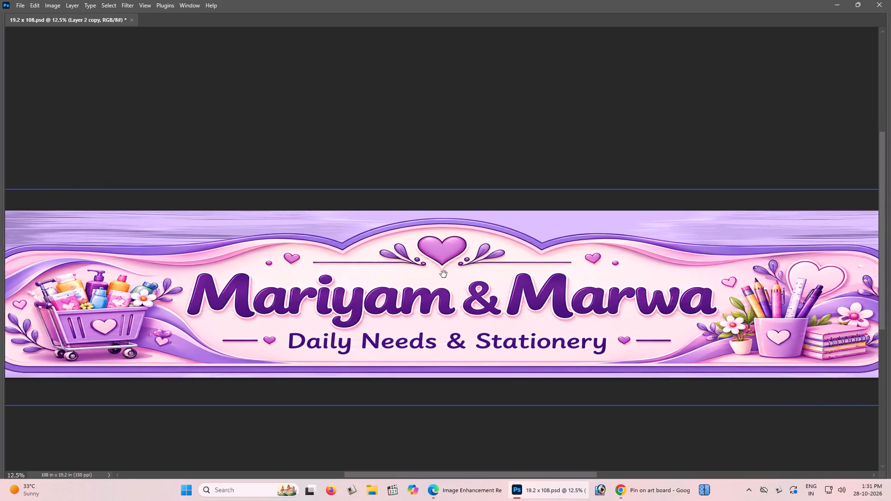
pyautogui.click(444, 274)
pyautogui.rightClick(768, 242)
pyautogui.click(775, 245)
pyautogui.keyDown('shift'); pyautogui.moveTo(786, 241); pyautogui.dragTo(581, 249); pyautogui.keyUp('shift')
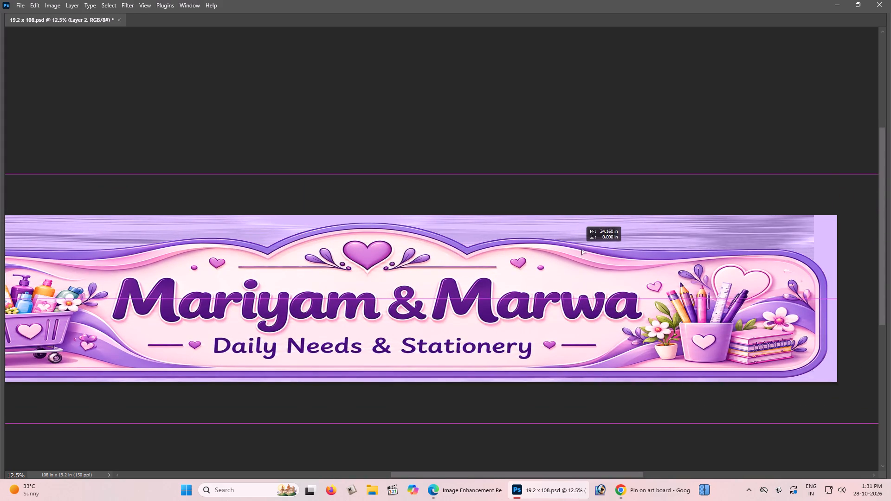
pyautogui.keyDown('shift'); pyautogui.moveTo(581, 249); pyautogui.dragTo(603, 249); pyautogui.keyUp('shift')
# Examine the combined streak texture across the full width of the banner.
pyautogui.press('space')
pyautogui.press('space')
pyautogui.press('space')
pyautogui.press('space')
pyautogui.press('space')
pyautogui.moveTo(417, 226); pyautogui.dragTo(454, 226)
pyautogui.click(456, 226)
pyautogui.hotkey('ctrl', '-')
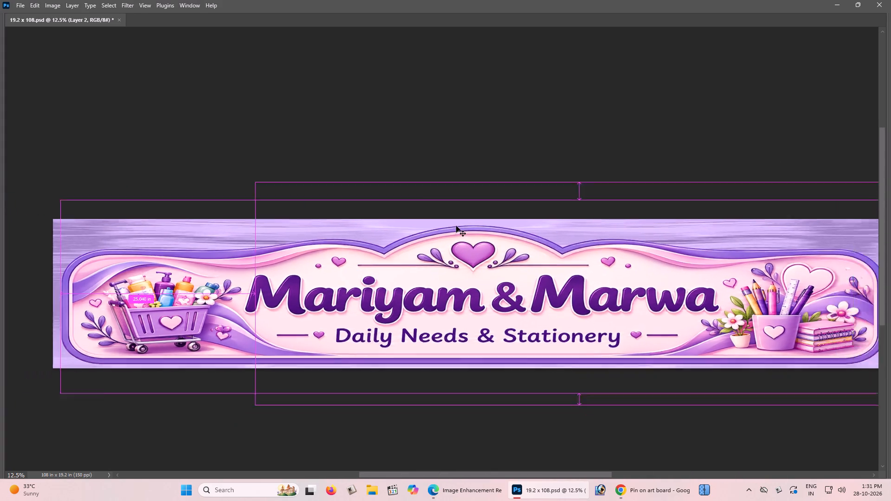
pyautogui.hotkey('ctrl', '-')
pyautogui.hotkey('ctrl', '-')
pyautogui.hotkey('ctrl', '+')
pyautogui.hotkey('ctrl', '+')
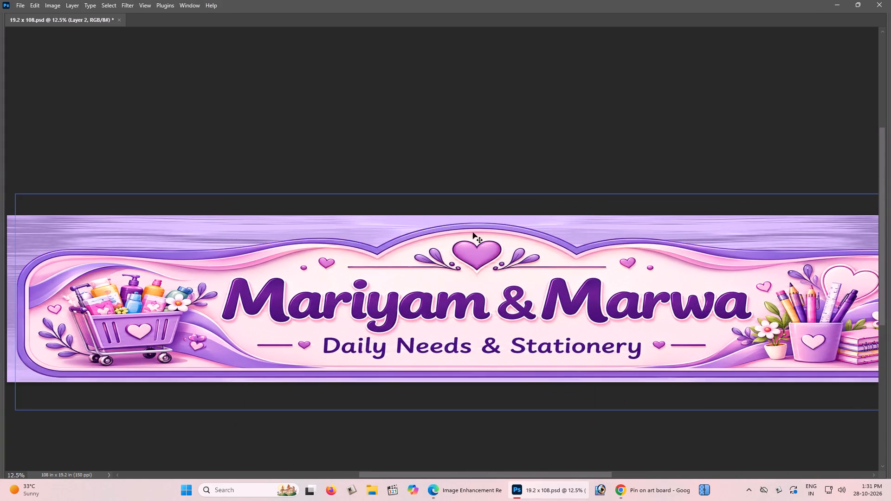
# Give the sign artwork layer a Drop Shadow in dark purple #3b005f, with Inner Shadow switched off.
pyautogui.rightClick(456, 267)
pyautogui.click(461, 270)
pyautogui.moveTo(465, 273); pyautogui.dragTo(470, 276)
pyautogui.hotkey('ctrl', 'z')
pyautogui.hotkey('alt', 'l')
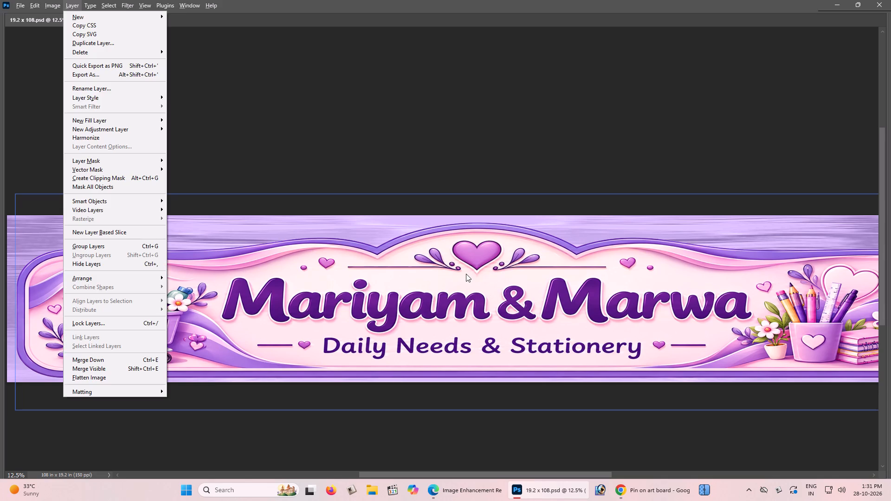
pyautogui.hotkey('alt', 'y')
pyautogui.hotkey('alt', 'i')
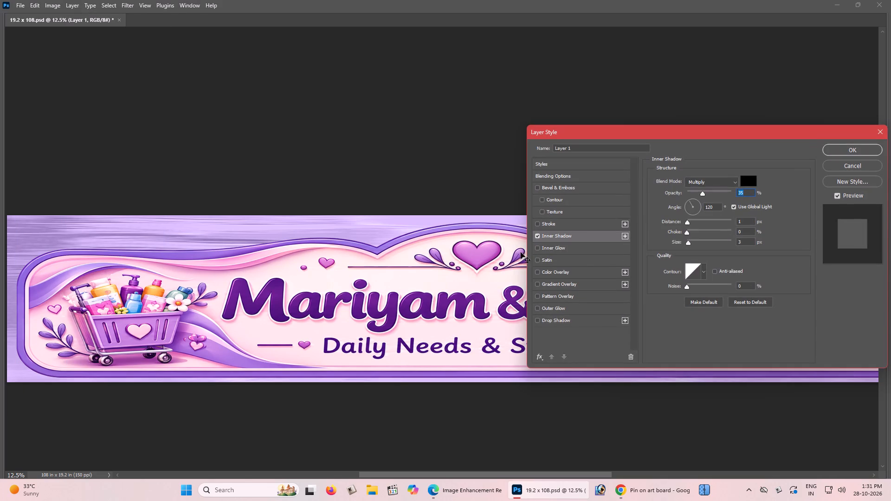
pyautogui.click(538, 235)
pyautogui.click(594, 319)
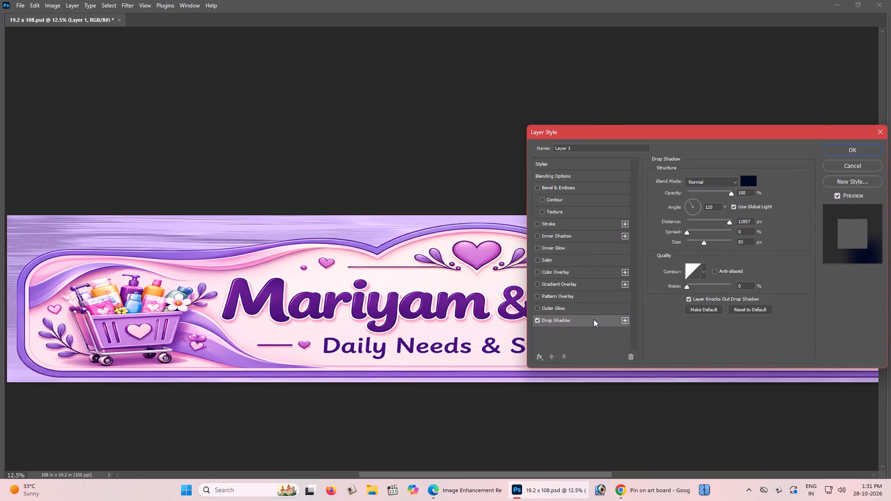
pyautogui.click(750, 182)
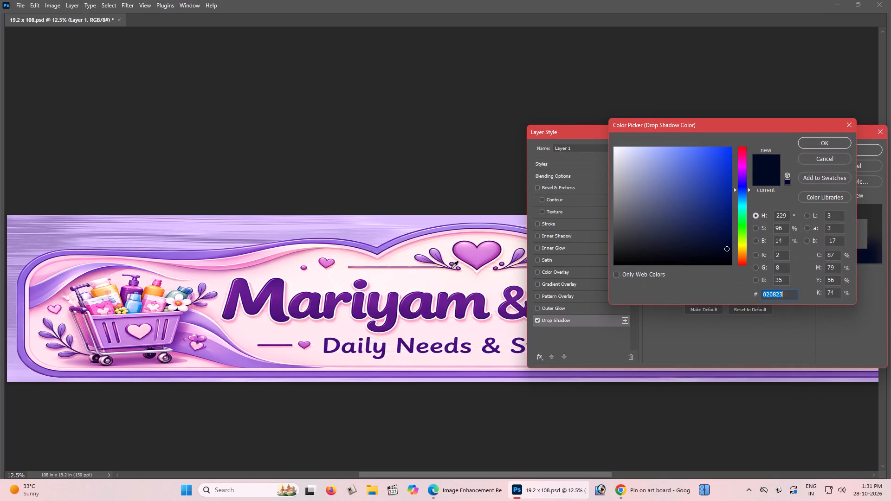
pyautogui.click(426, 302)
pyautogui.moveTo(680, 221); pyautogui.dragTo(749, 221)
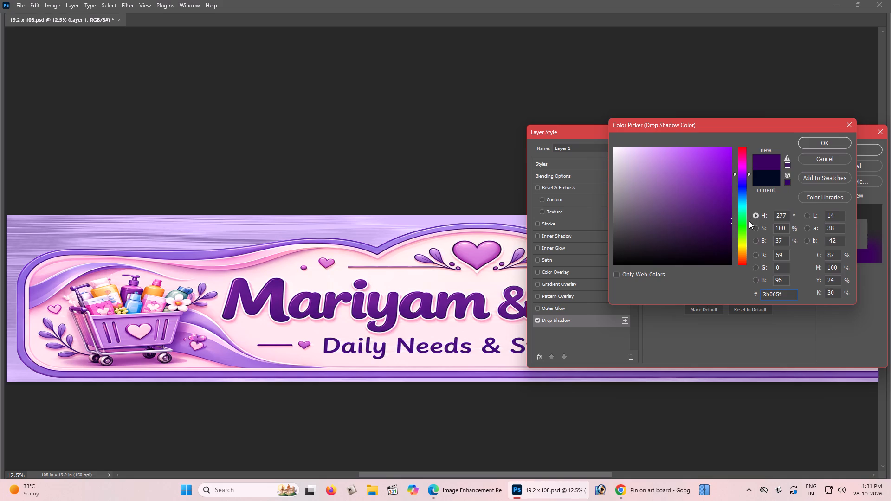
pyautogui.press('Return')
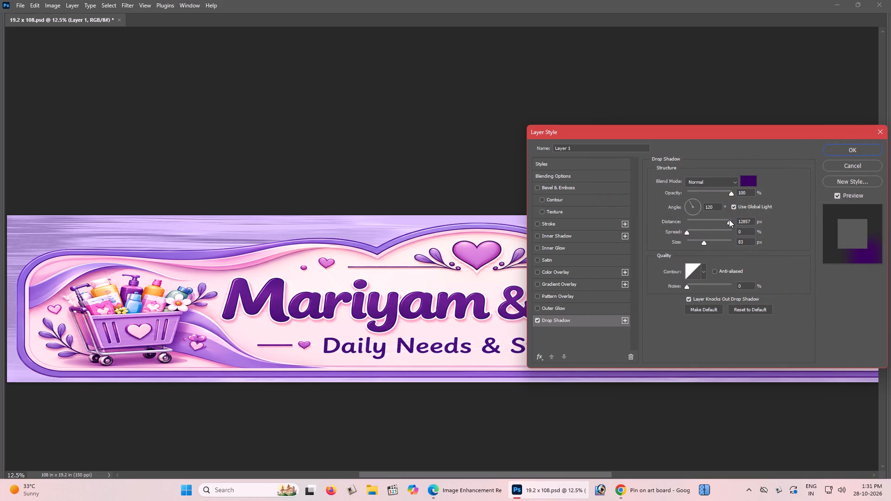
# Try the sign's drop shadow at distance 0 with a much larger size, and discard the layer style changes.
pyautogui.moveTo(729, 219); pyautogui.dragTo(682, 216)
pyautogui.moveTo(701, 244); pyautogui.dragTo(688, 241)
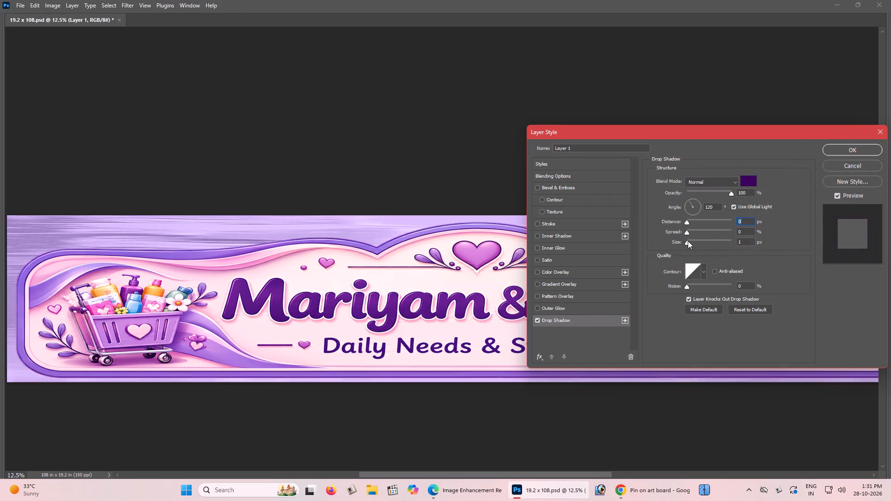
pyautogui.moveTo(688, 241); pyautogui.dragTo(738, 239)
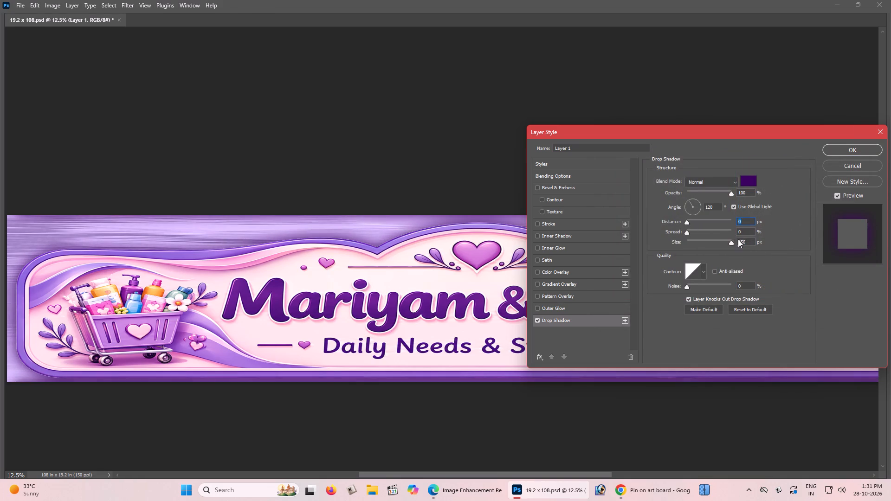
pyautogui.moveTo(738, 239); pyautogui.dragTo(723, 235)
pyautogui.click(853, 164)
# Give the sign artwork layer a dark navy Drop Shadow with distance 0 and size 21 px, with Inner Shadow switched off.
pyautogui.rightClick(538, 270)
pyautogui.click(546, 275)
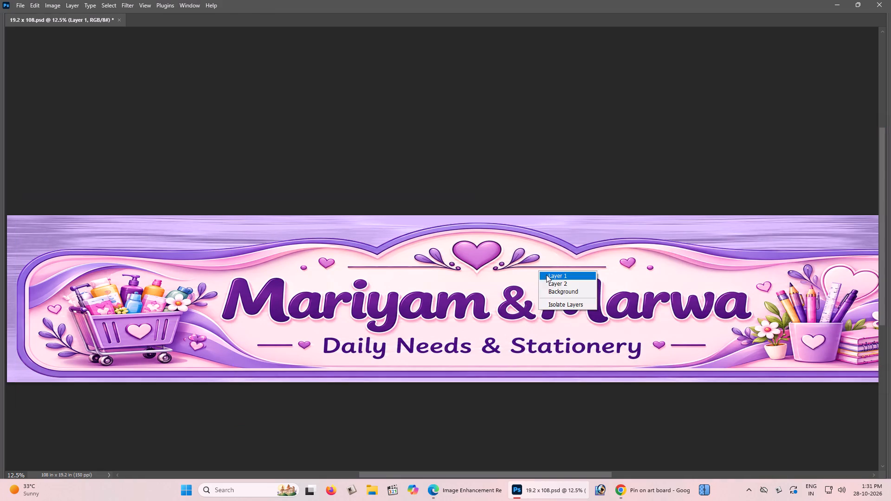
pyautogui.moveTo(547, 275); pyautogui.dragTo(542, 274)
pyautogui.hotkey('ctrl', 'z')
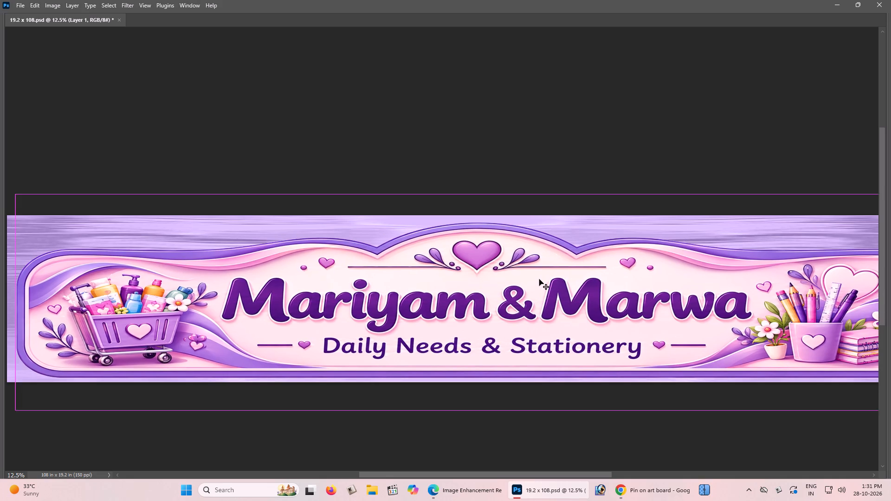
pyautogui.hotkey('alt', 'l')
pyautogui.hotkey('alt', 'y')
pyautogui.hotkey('alt', 'i')
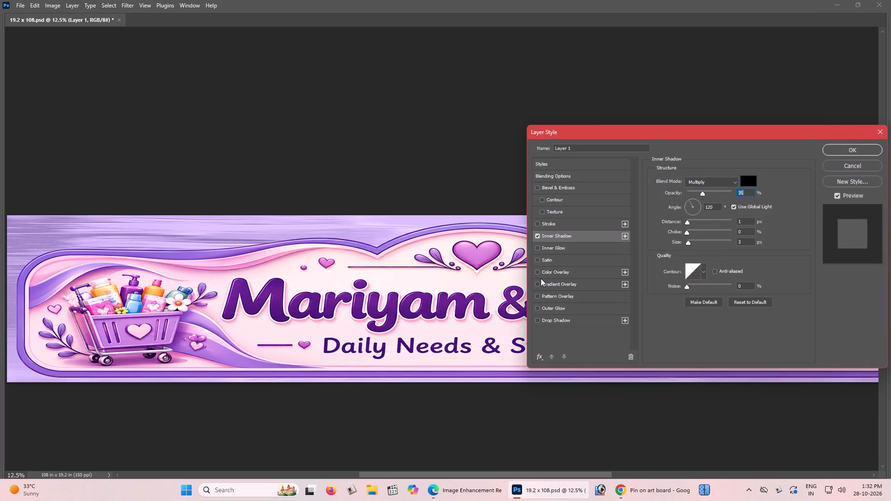
pyautogui.click(538, 238)
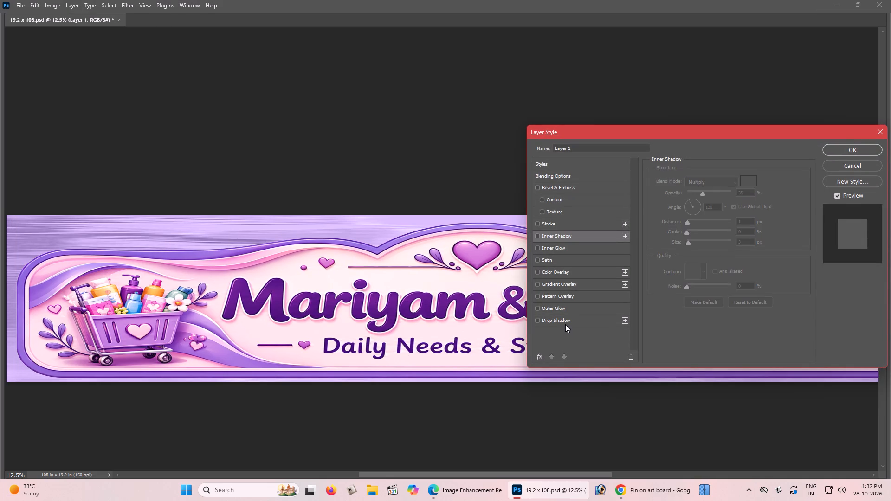
pyautogui.click(565, 324)
pyautogui.moveTo(729, 222); pyautogui.dragTo(696, 219)
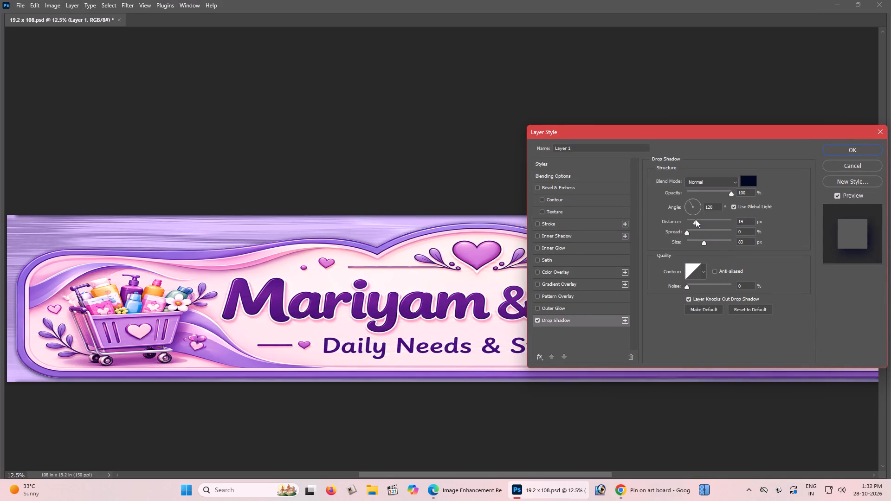
pyautogui.moveTo(696, 219); pyautogui.dragTo(668, 214)
pyautogui.moveTo(704, 242); pyautogui.dragTo(672, 239)
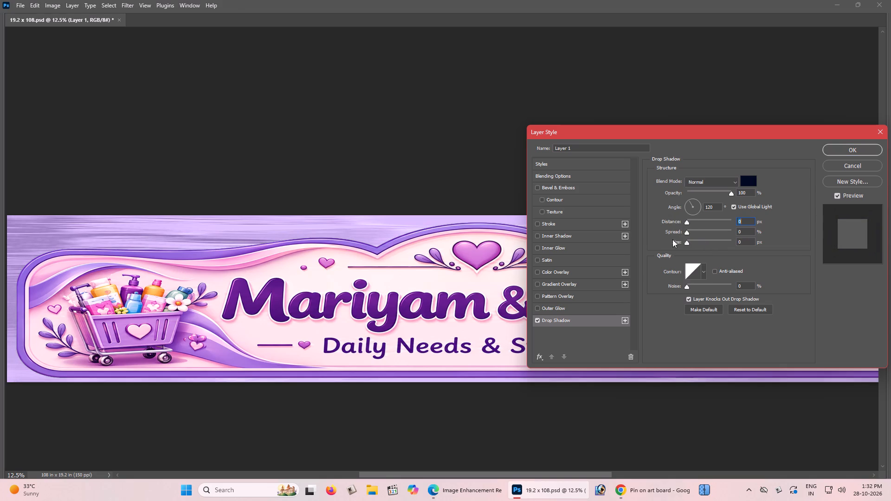
pyautogui.moveTo(672, 239); pyautogui.dragTo(690, 213)
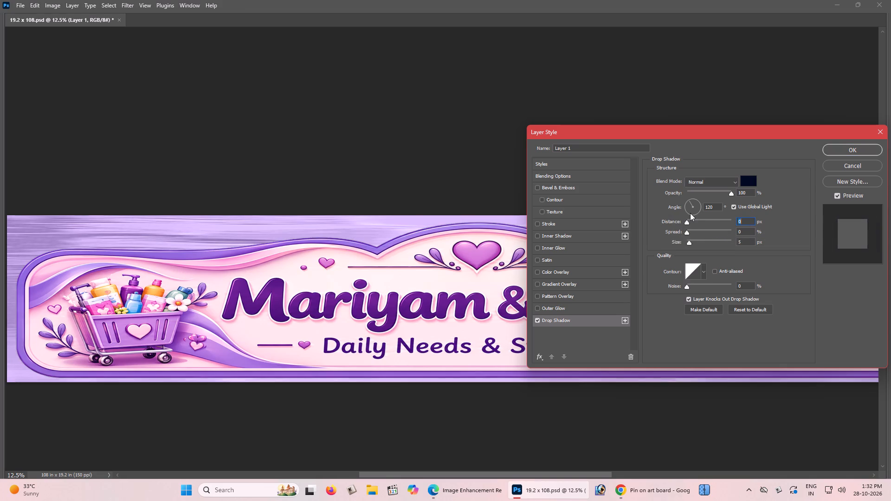
pyautogui.moveTo(690, 213); pyautogui.dragTo(694, 210)
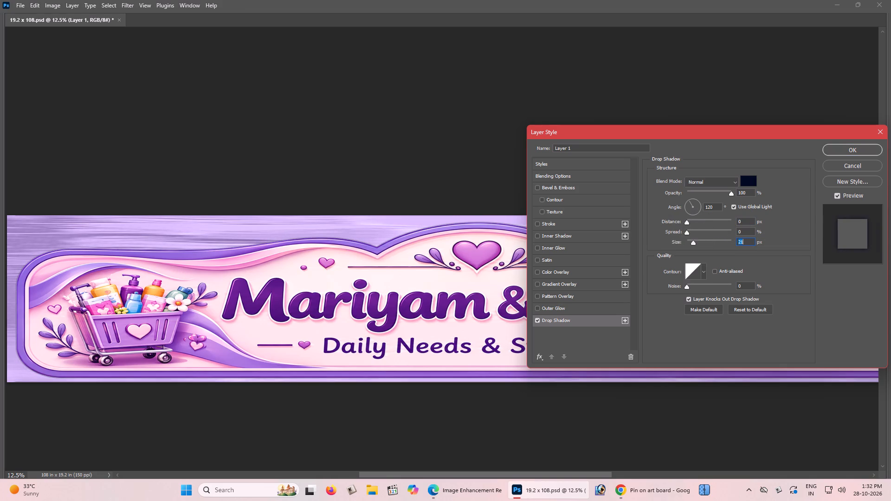
# Set the sign's drop shadow angle to -90° and apply the layer style.
pyautogui.moveTo(717, 205); pyautogui.dragTo(669, 199)
pyautogui.write('90')
pyautogui.click(703, 205)
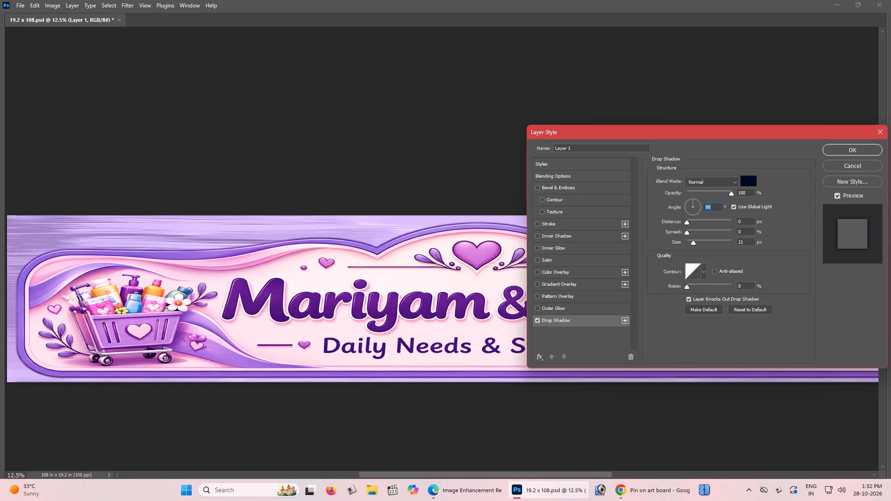
pyautogui.click(704, 206)
pyautogui.click(704, 206)
pyautogui.write('-0')
pyautogui.press('BackSpace')
pyautogui.press('Return')
# Compare the banner with and without the sign's drop shadow.
pyautogui.scroll(2, 435, 186)
pyautogui.scroll(-1, 434, 186)
pyautogui.hotkey('ctrl', '-')
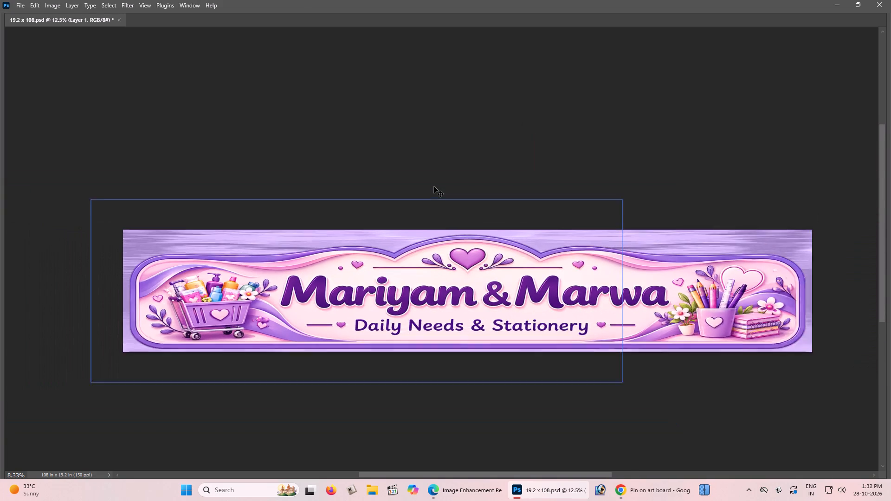
pyautogui.hotkey('ctrl', 'z')
pyautogui.hotkey('ctrl', 'alt', 'z')
pyautogui.hotkey('ctrl', '+')
pyautogui.hotkey('ctrl', '+')
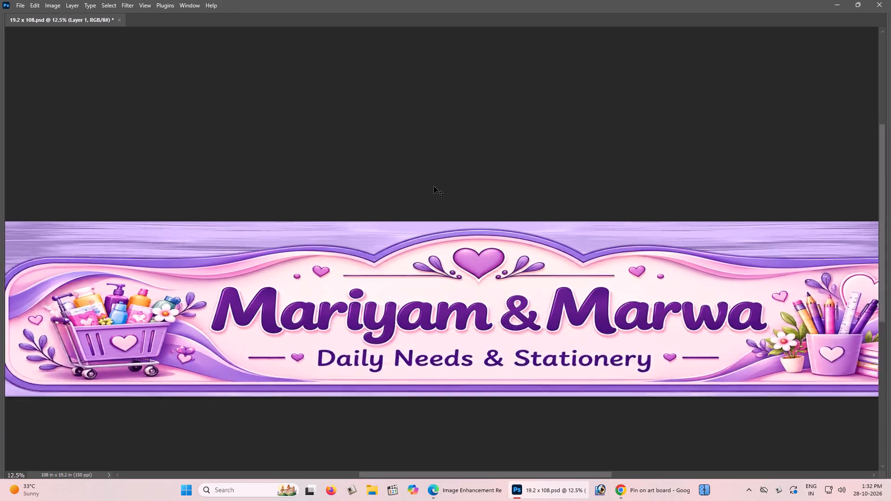
pyautogui.hotkey('ctrl', '-')
# Increase the sign's drop shadow size to 90 px with spread at 0%, keeping Inner Shadow off.
pyautogui.hotkey('alt', 'l')
pyautogui.hotkey('alt', 'y')
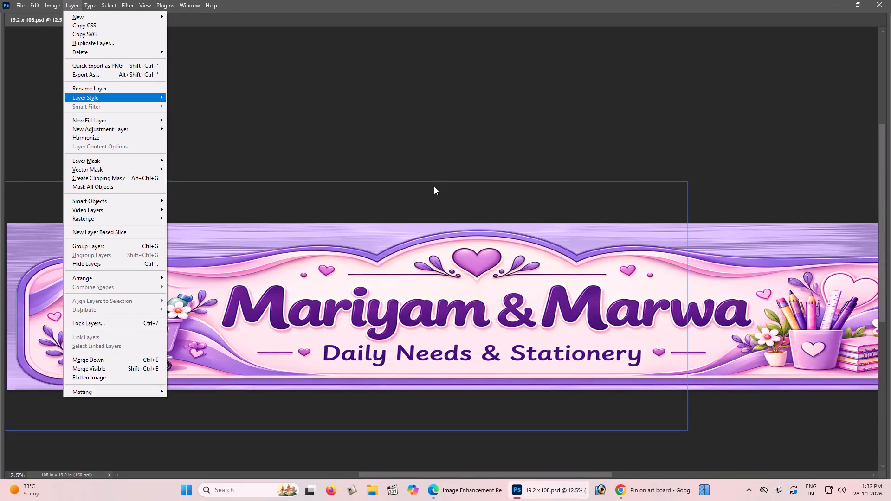
pyautogui.hotkey('alt', 'i')
pyautogui.click(539, 233)
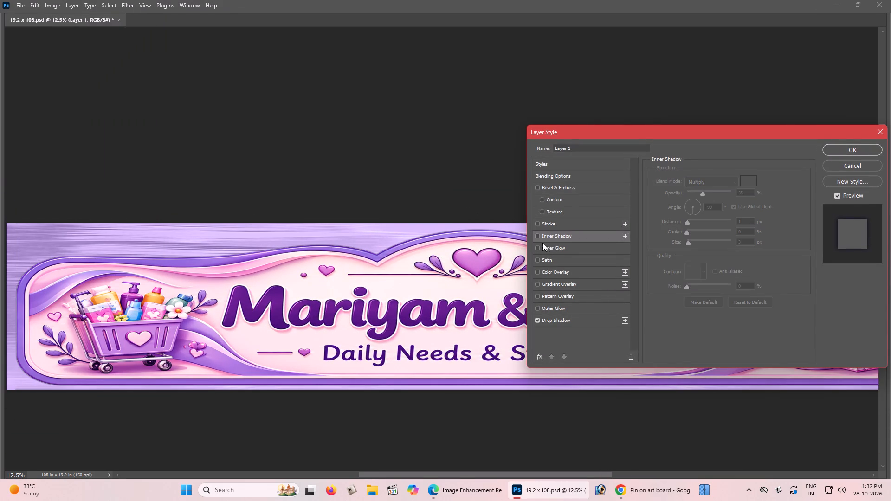
pyautogui.click(560, 323)
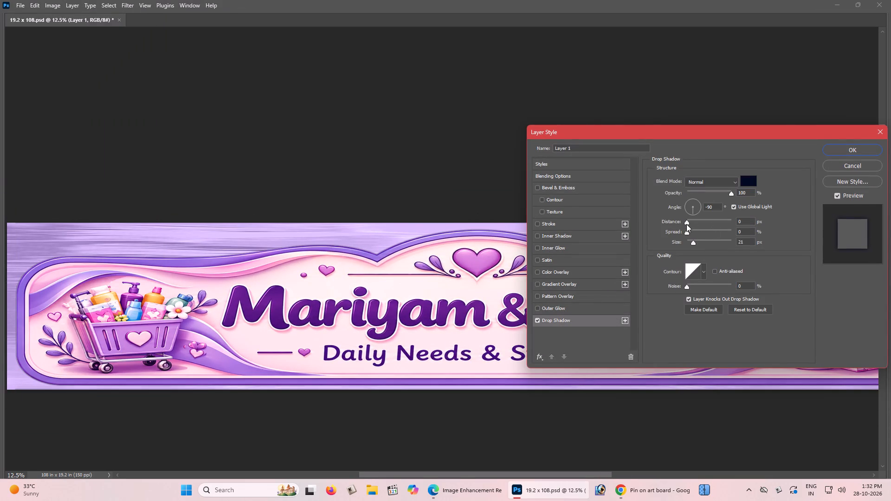
pyautogui.moveTo(687, 234); pyautogui.dragTo(727, 233)
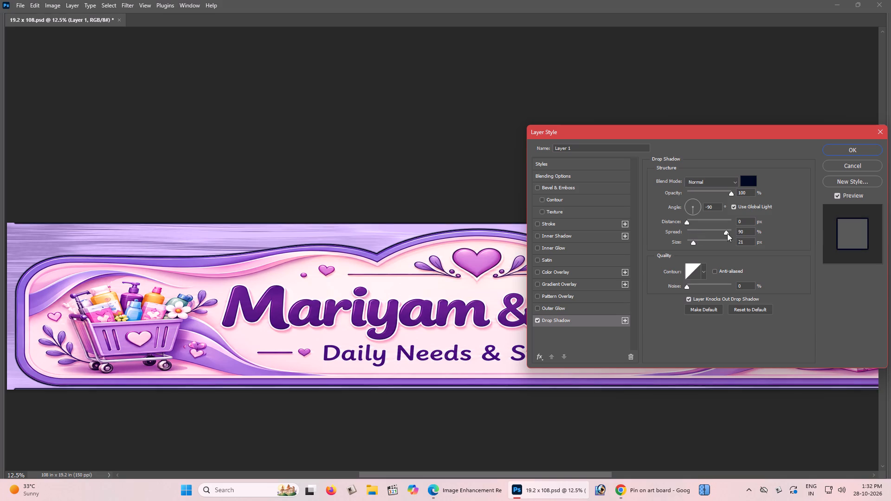
pyautogui.moveTo(727, 233); pyautogui.dragTo(618, 238)
pyautogui.moveTo(693, 242); pyautogui.dragTo(703, 242)
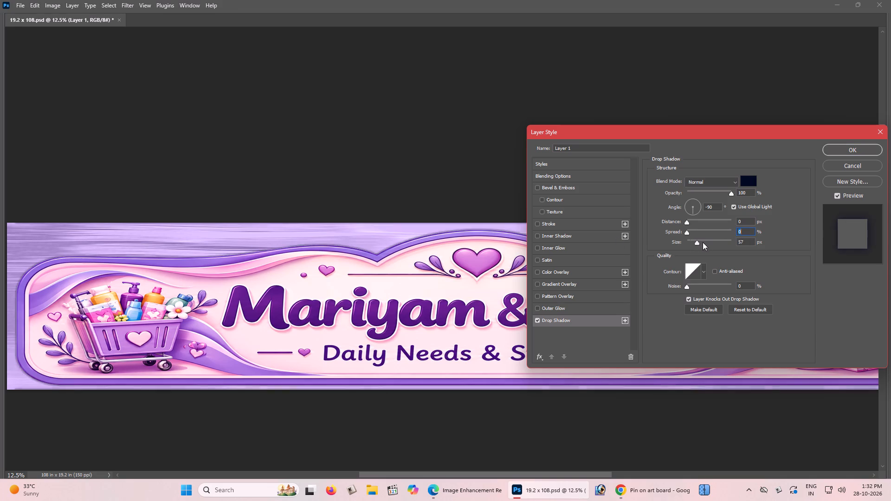
pyautogui.moveTo(703, 242); pyautogui.dragTo(705, 240)
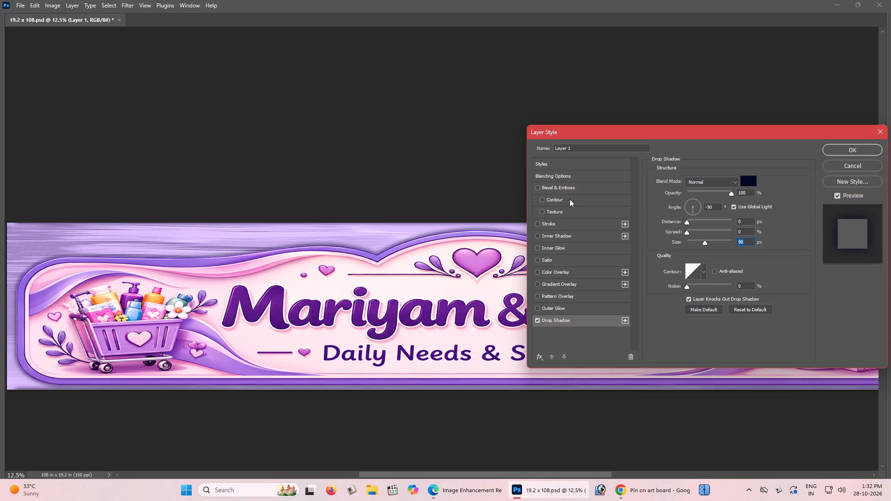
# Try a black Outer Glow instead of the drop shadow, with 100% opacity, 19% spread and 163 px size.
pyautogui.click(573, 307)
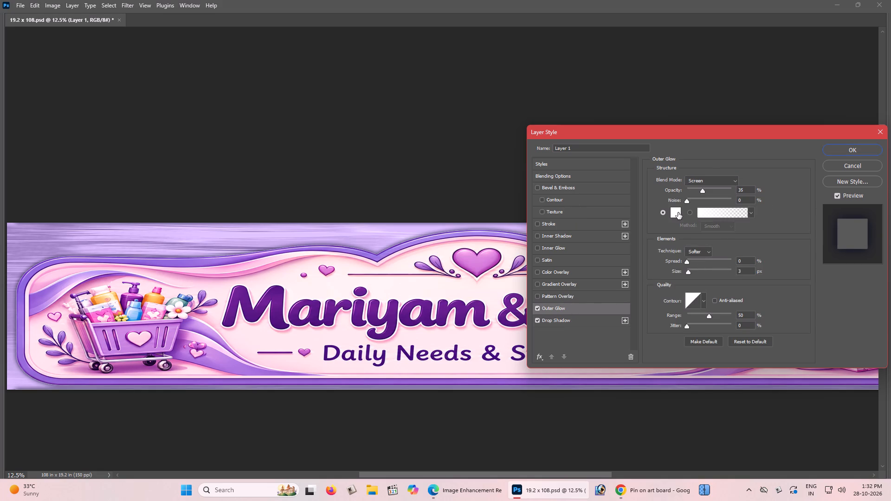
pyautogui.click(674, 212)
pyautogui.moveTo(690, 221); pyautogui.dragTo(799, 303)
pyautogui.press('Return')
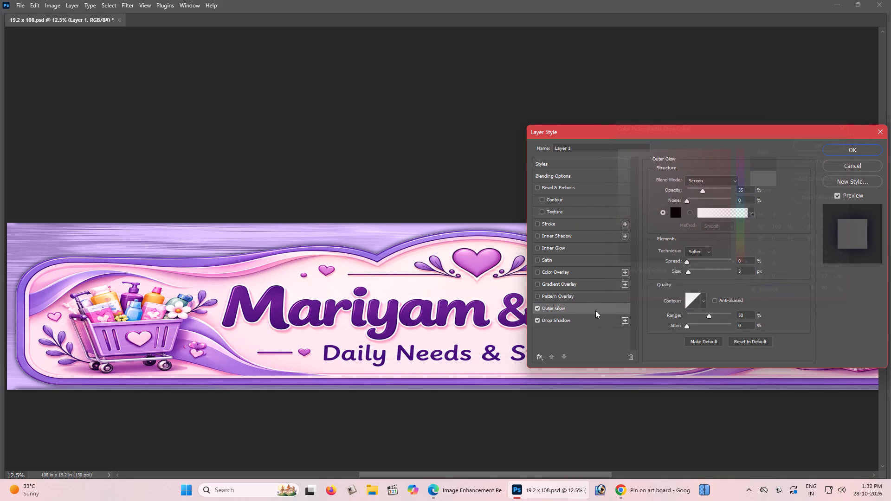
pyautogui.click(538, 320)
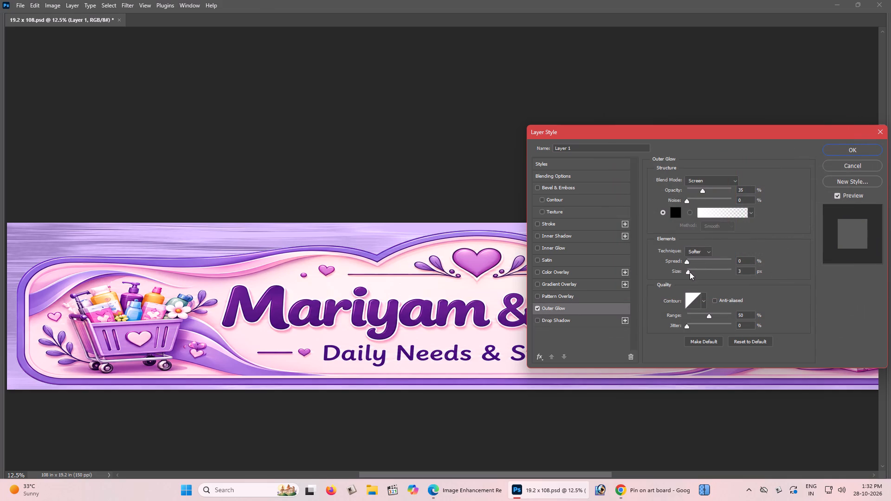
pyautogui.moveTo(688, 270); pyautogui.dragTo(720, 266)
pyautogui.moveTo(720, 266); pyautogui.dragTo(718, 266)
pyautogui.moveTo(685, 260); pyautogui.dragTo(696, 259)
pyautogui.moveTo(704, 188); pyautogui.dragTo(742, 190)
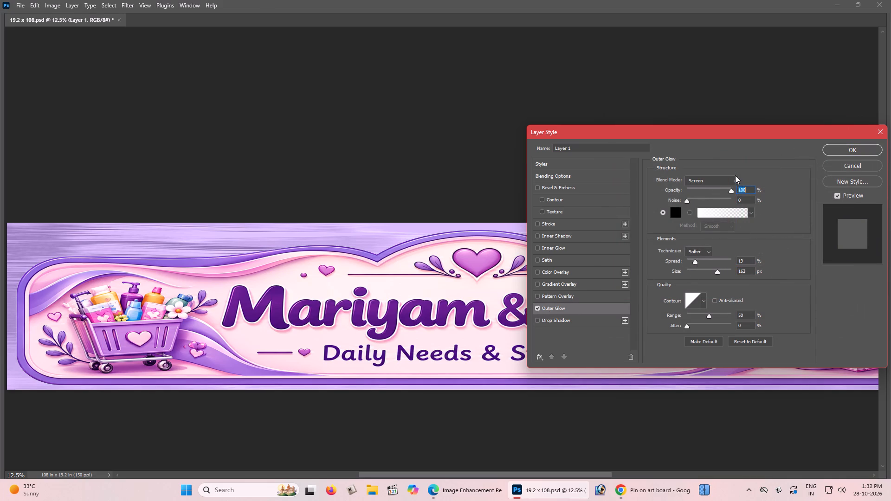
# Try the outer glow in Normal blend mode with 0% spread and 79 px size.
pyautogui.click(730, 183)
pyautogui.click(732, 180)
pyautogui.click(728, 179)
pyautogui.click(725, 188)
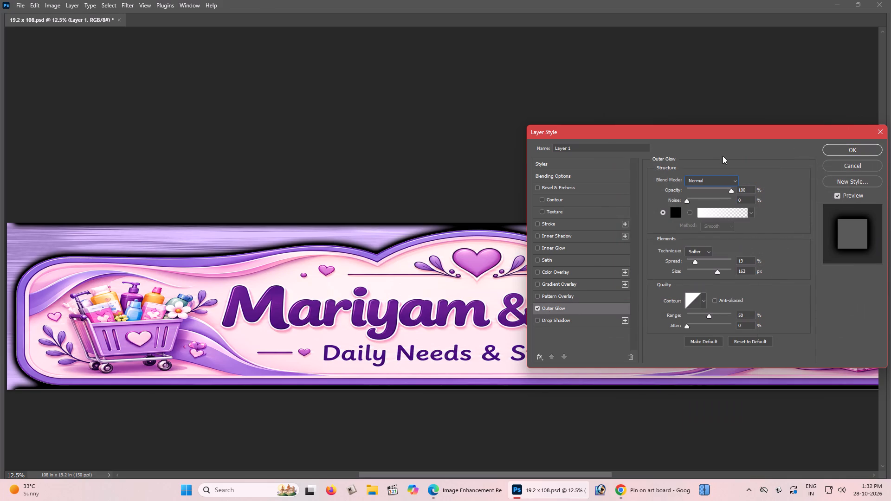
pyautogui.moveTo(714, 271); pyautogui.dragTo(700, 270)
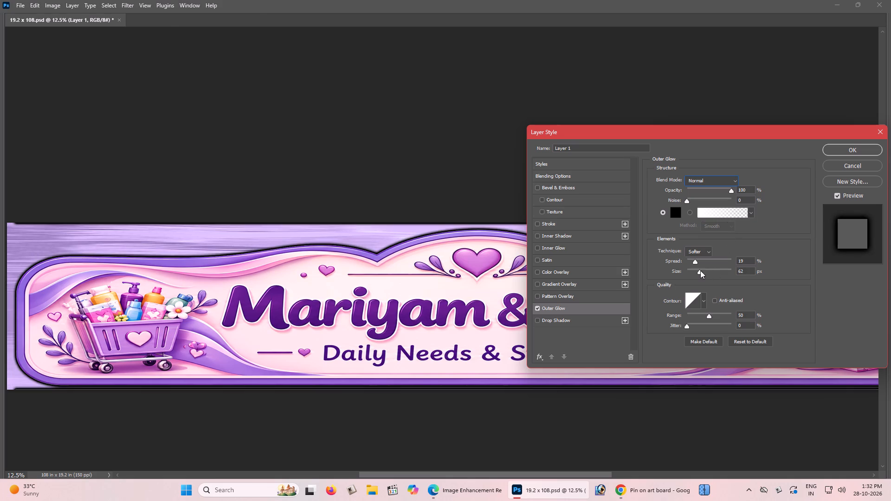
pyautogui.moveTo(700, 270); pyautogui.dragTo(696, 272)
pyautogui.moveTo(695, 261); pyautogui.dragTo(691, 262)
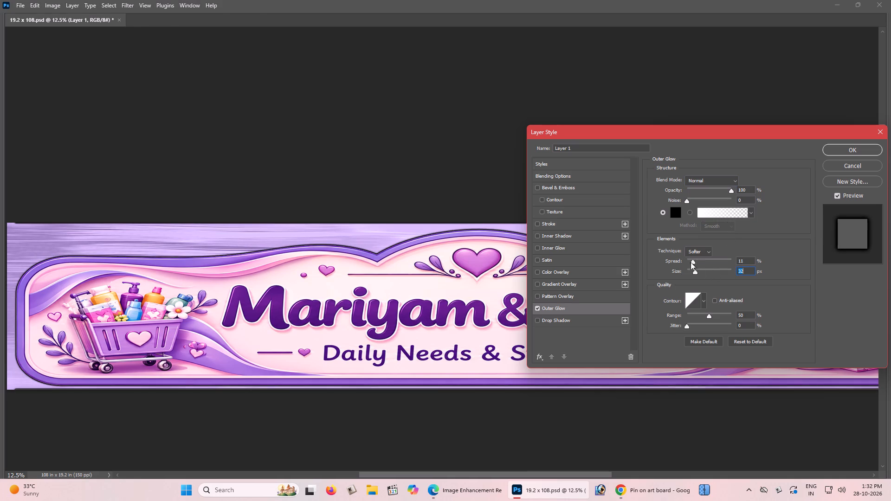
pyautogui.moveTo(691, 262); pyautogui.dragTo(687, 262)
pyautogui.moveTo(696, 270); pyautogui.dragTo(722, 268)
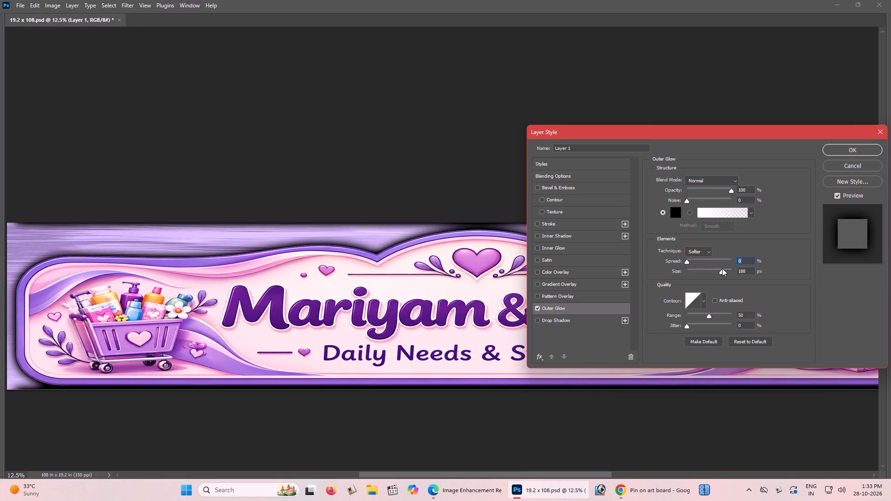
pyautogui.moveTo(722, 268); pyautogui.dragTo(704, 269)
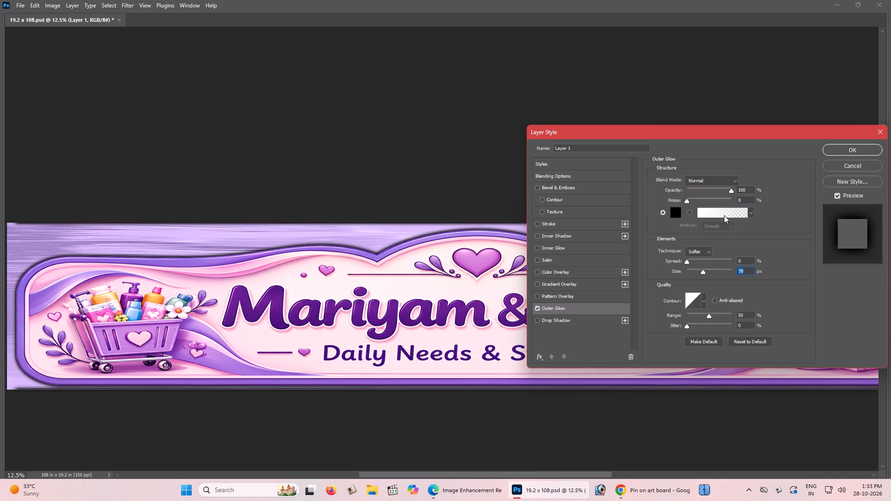
# Switch Drop Shadow back on and Outer Glow off for the sign, and apply the layer style.
pyautogui.click(537, 320)
pyautogui.click(536, 309)
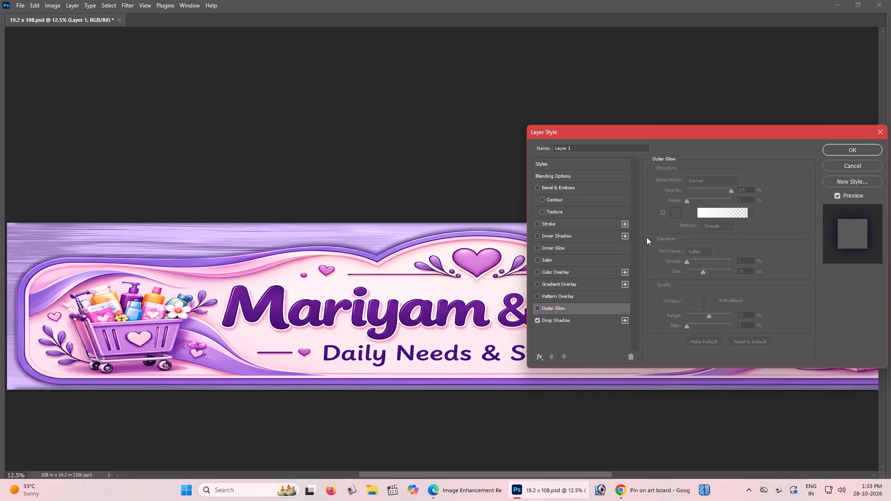
pyautogui.press('Return')
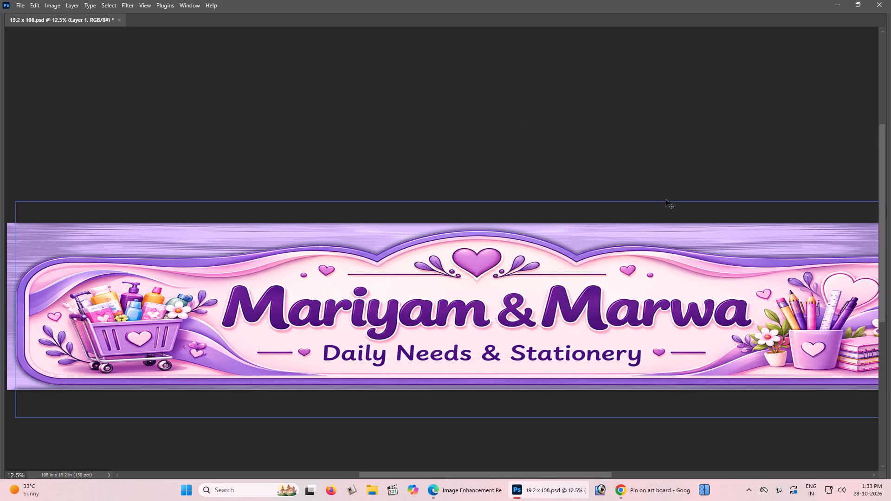
# Save the banner document with the whole banner in view.
pyautogui.hotkey('ctrl', '0')
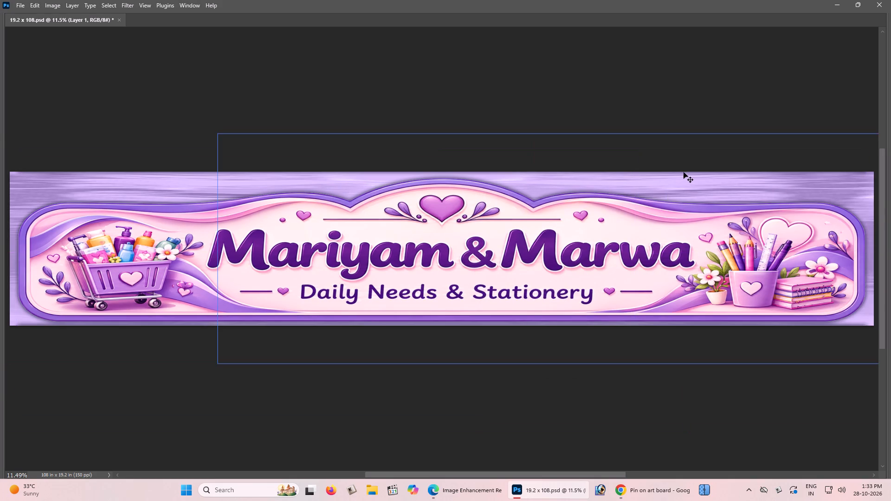
pyautogui.scroll(1, 684, 172)
pyautogui.hotkey('ctrl', 's')
pyautogui.scroll(3, 334, 228)
pyautogui.scroll(-4, 334, 228)
pyautogui.scroll(1, 334, 228)
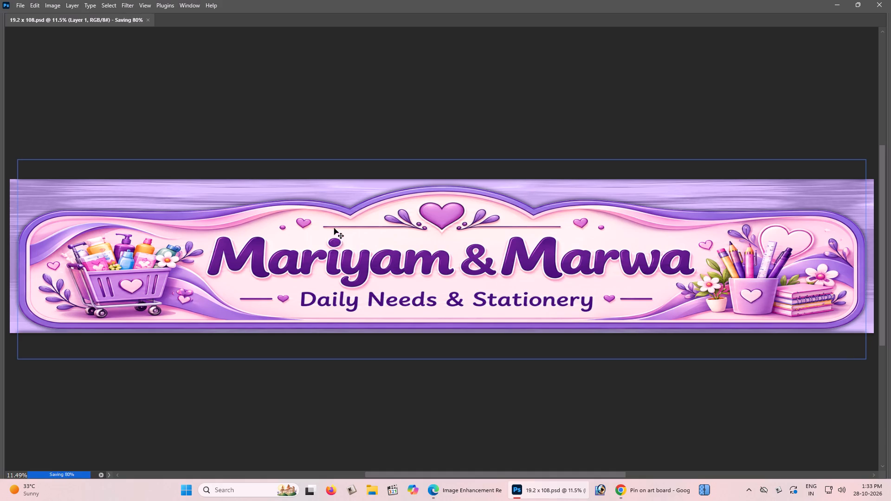
pyautogui.scroll(-2, 334, 228)
pyautogui.scroll(3, 334, 228)
pyautogui.scroll(-2, 334, 228)
pyautogui.scroll(2, 120, 241)
pyautogui.scroll(-1, 109, 223)
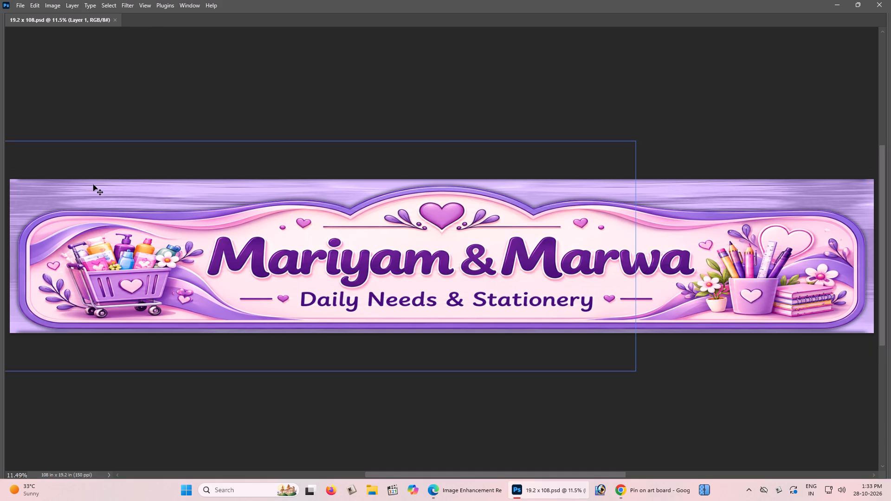
# Save a JPEG copy of the banner in Downloads at quality 12 (Maximum), Baseline ("Standard").
pyautogui.hotkey('ctrl', 'shift', 's')
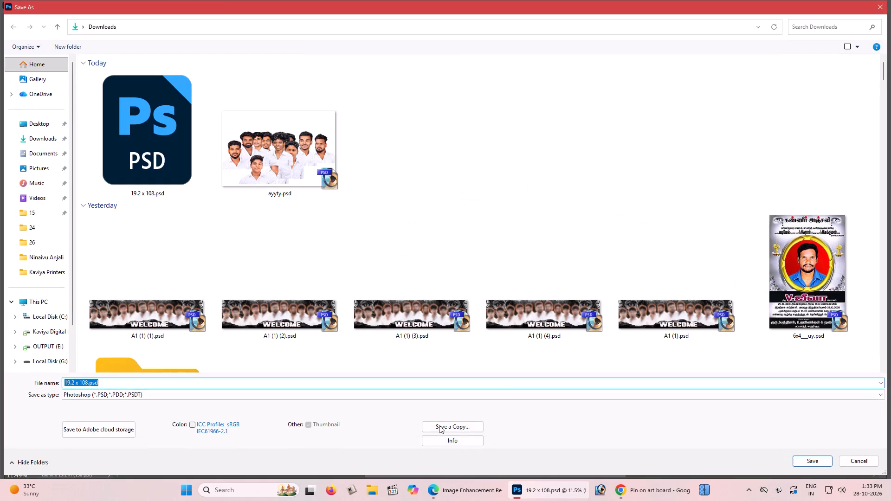
pyautogui.click(442, 423)
pyautogui.click(466, 383)
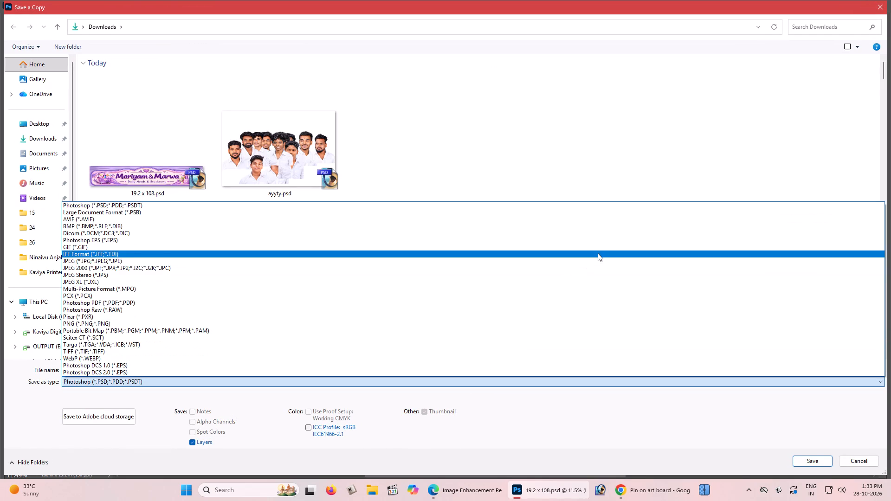
pyautogui.click(603, 263)
pyautogui.press('Return')
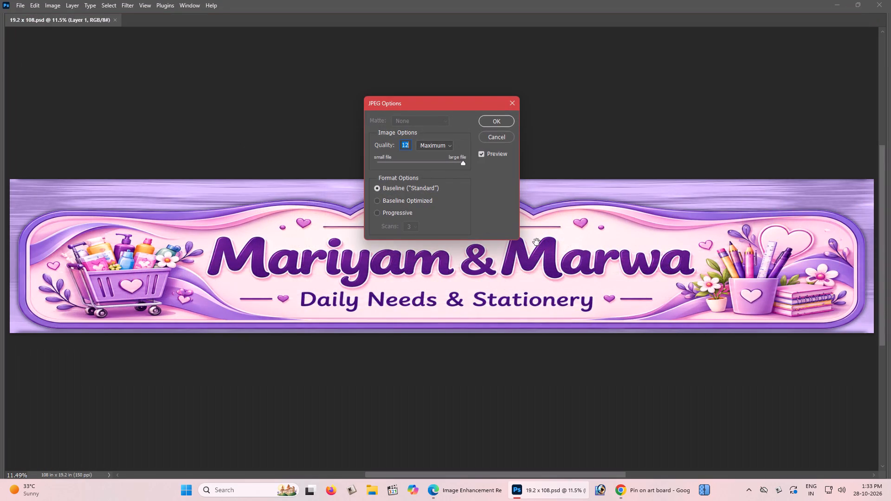
pyautogui.press('Return')
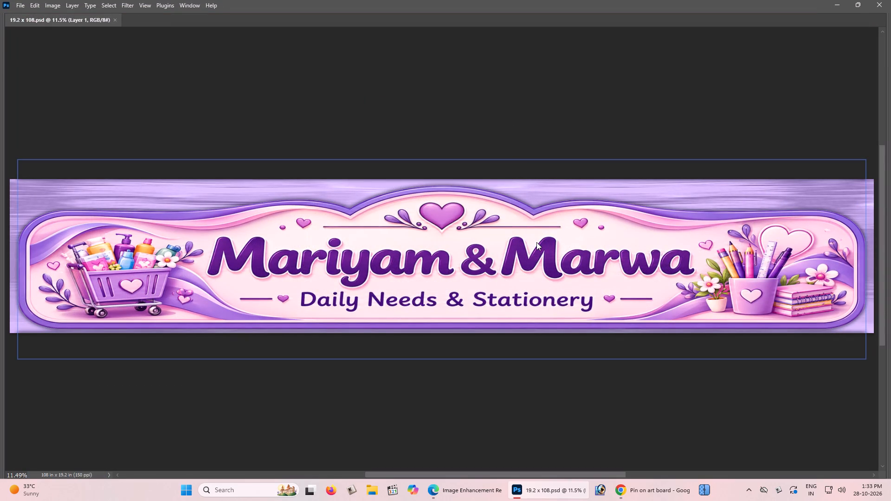
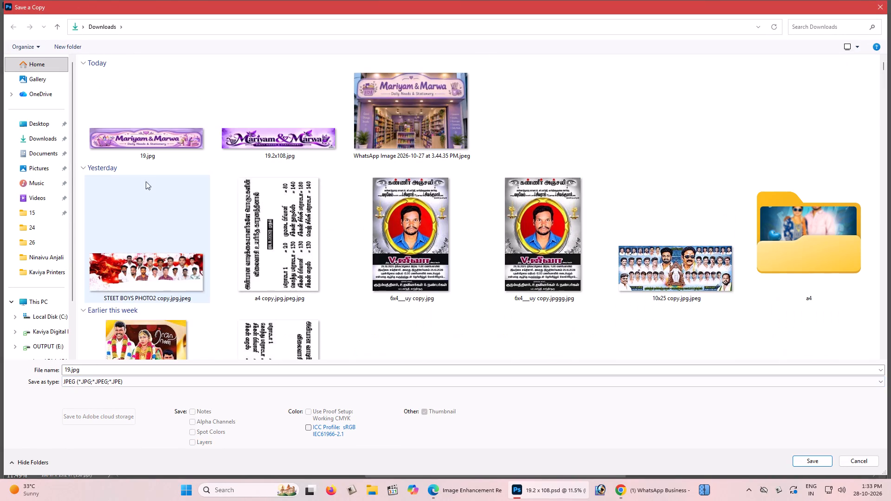
# Save a JPEG copy of the banner over the existing 19.2x108.jpg in Downloads, accepting the current JPEG options.
pyautogui.click(247, 138)
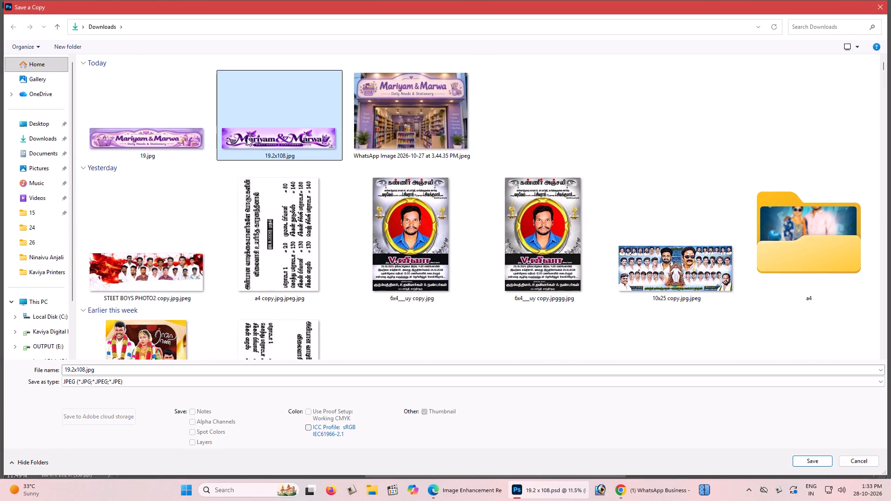
pyautogui.press('Return')
pyautogui.press('Left')
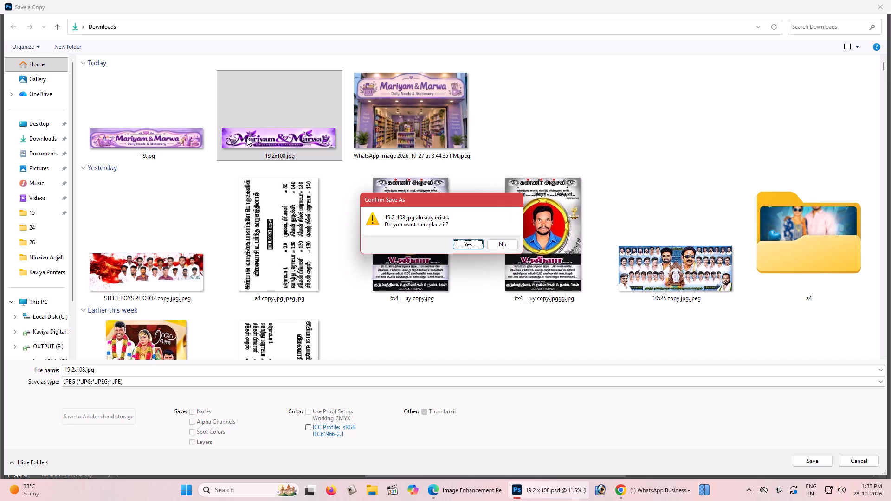
pyautogui.press('Return')
pyautogui.press('Return')
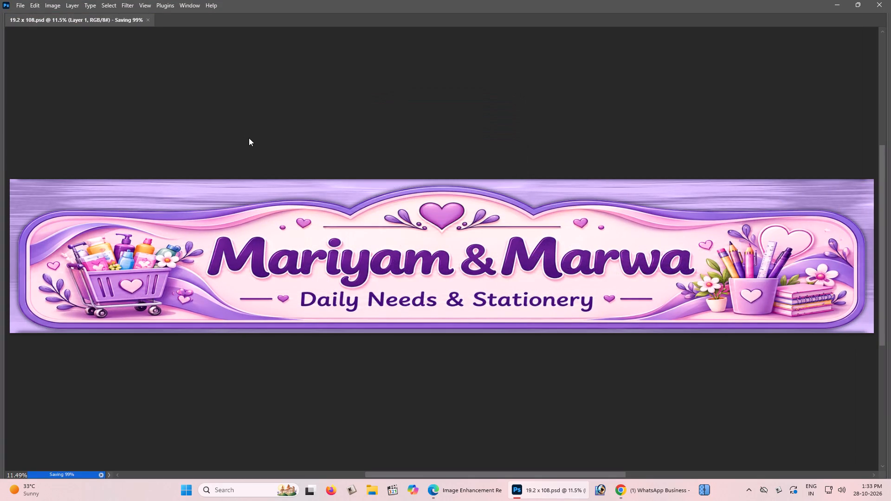
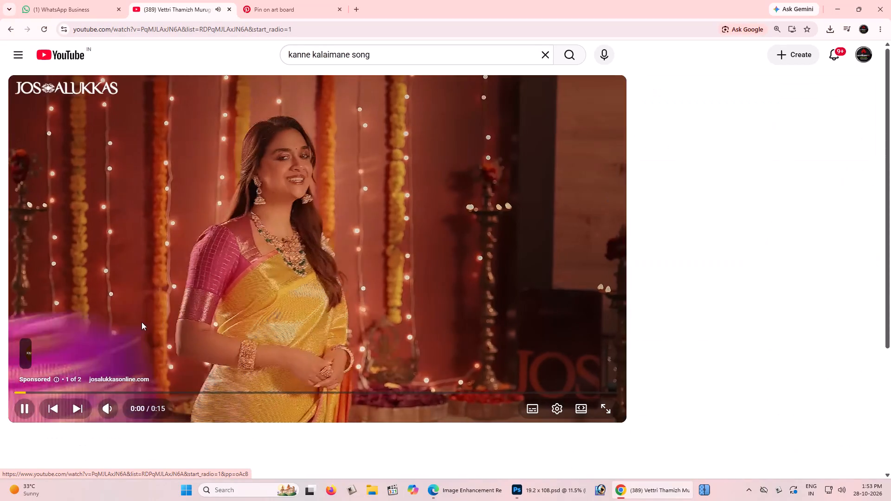
# Turn the playing YouTube video's volume up to full.
pyautogui.moveTo(131, 407); pyautogui.dragTo(159, 407)
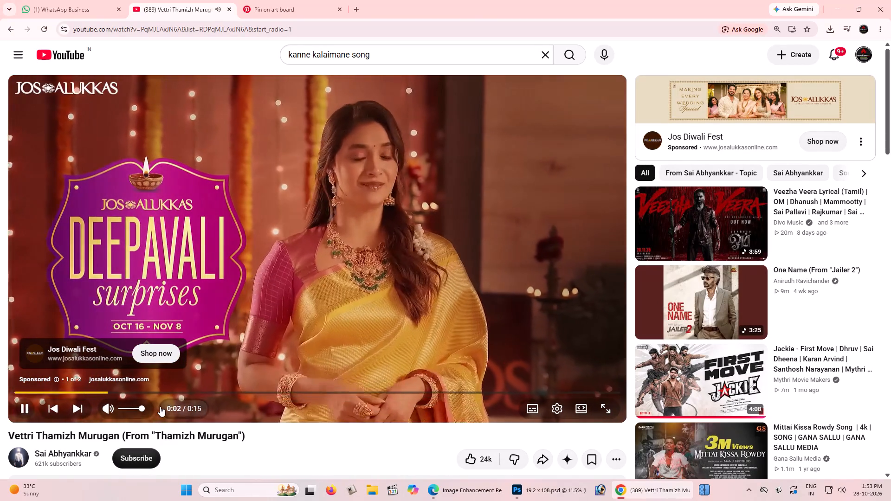
# Switch to Photoshop and close the 19.2 x 108.psd banner document.
pyautogui.hotkey('alt', 'Tab')
pyautogui.scroll(2, 464, 256)
pyautogui.scroll(-2, 464, 256)
pyautogui.press('Tab')
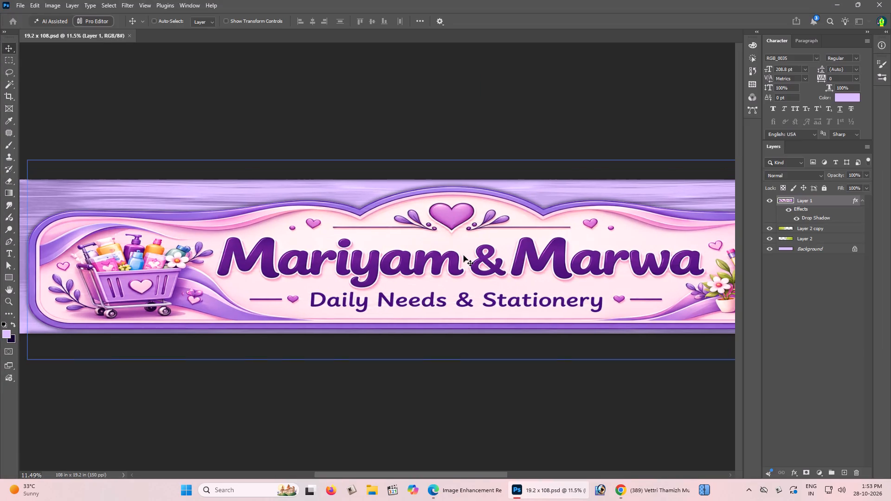
pyautogui.press('Tab')
pyautogui.press('Tab')
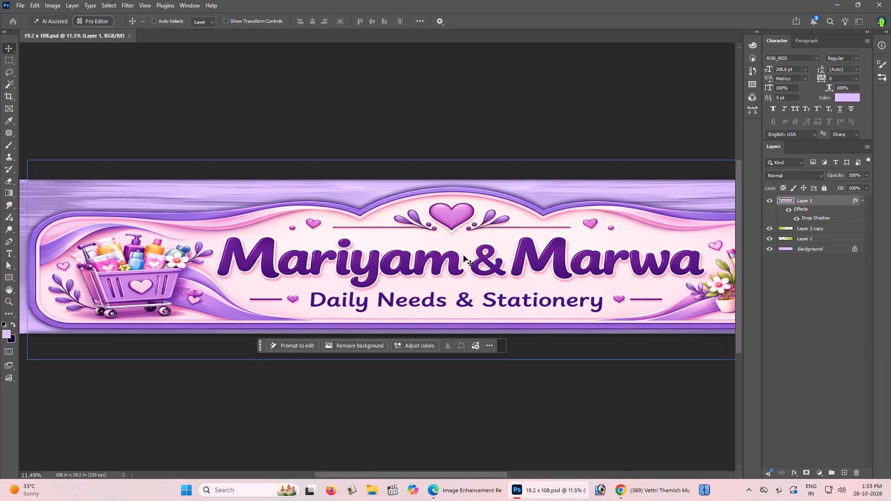
pyautogui.press('Tab')
pyautogui.press('Tab')
pyautogui.hotkey('ctrl', 'w')
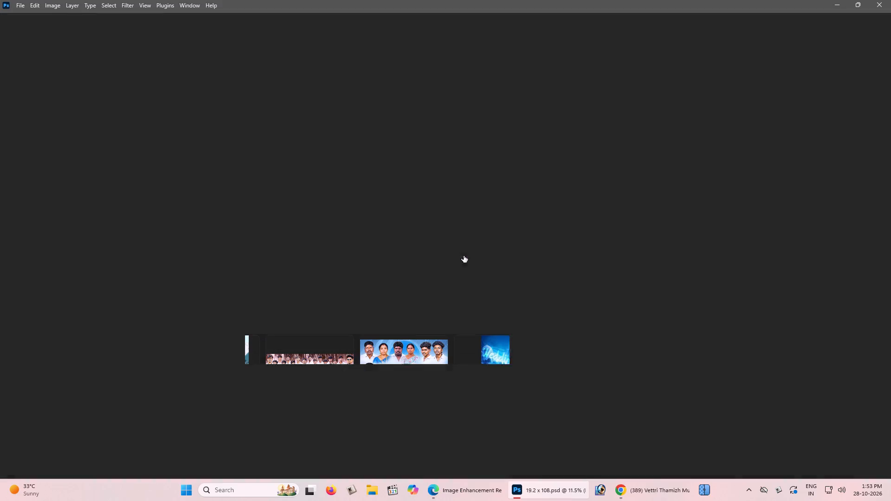
# Switch back to the Chrome window with the YouTube video.
pyautogui.hotkey('alt', 'Tab')
pyautogui.keyDown('alt'); pyautogui.click(514, 244); pyautogui.keyUp('alt')
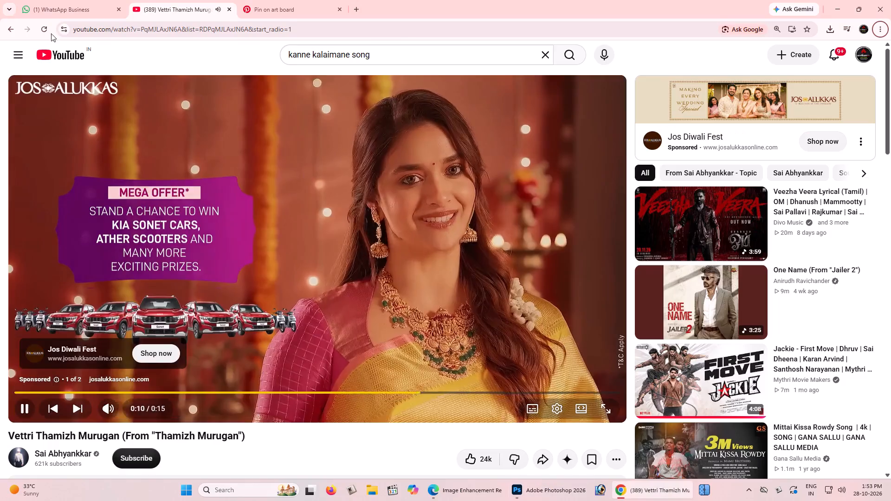